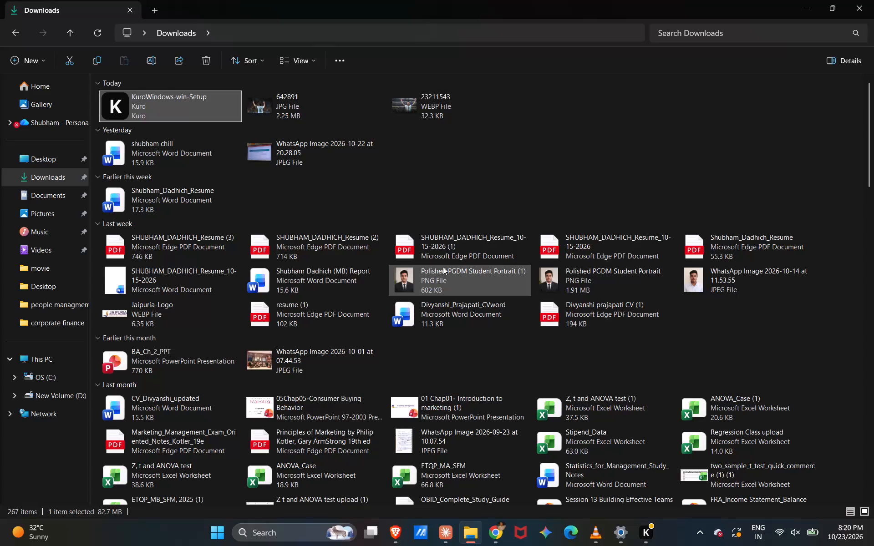
# Open the Session_4_Start workbook from the eba 2 folder on New Volume (D:).
pyautogui.scroll(-2, 443, 267)
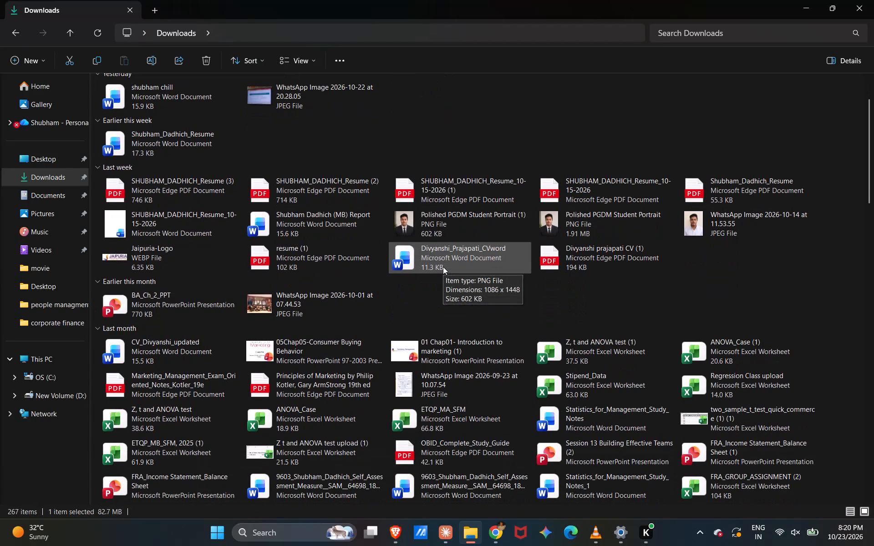
pyautogui.scroll(-1, 446, 228)
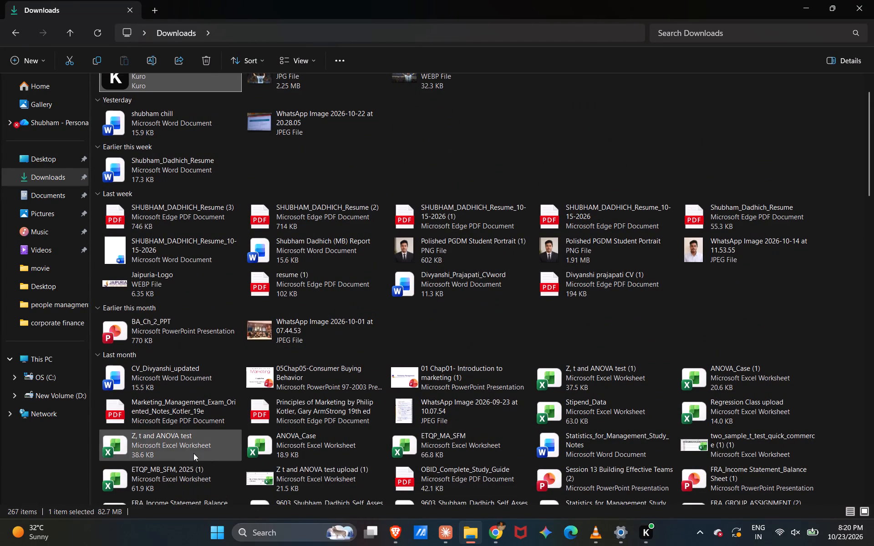
pyautogui.scroll(-2, 193, 453)
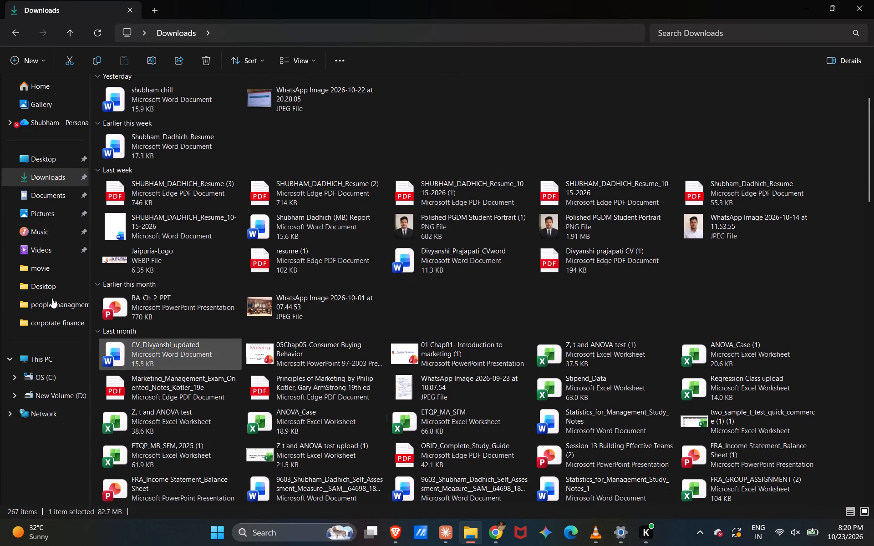
pyautogui.click(61, 393)
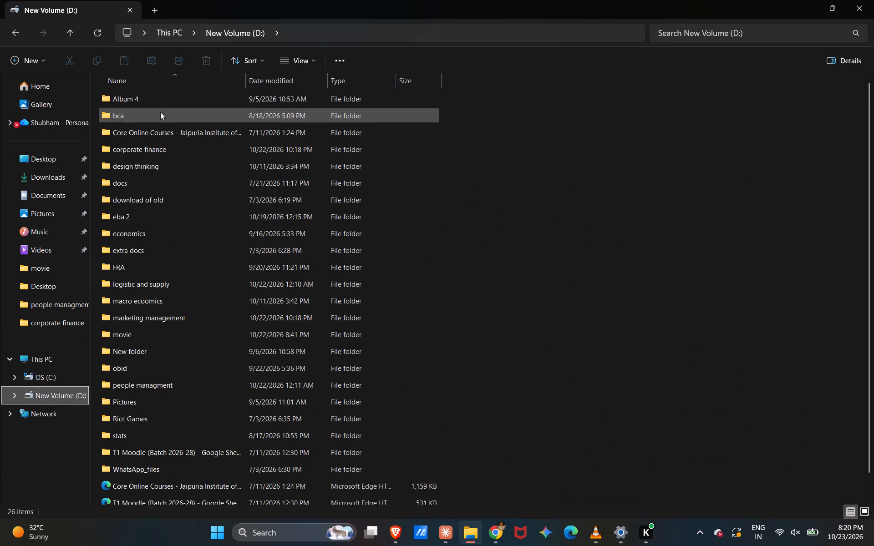
pyautogui.scroll(-2, 132, 287)
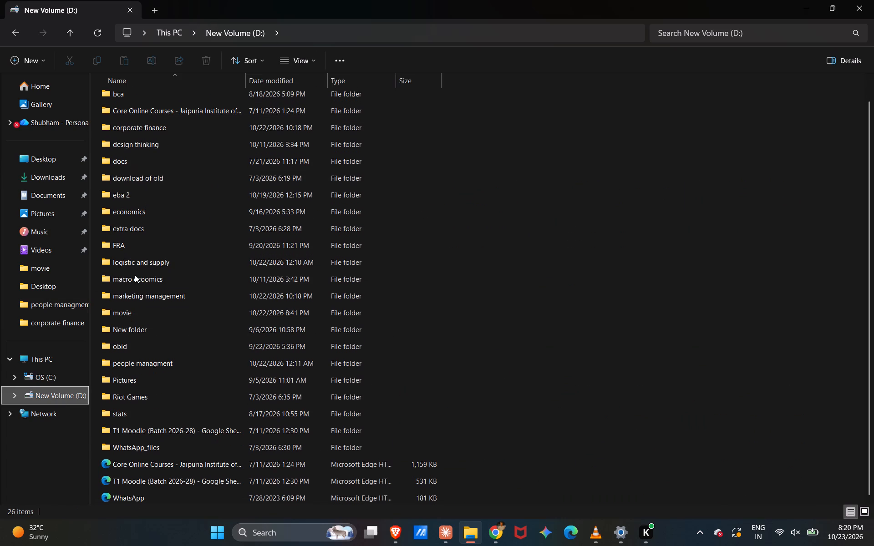
pyautogui.scroll(-1, 135, 275)
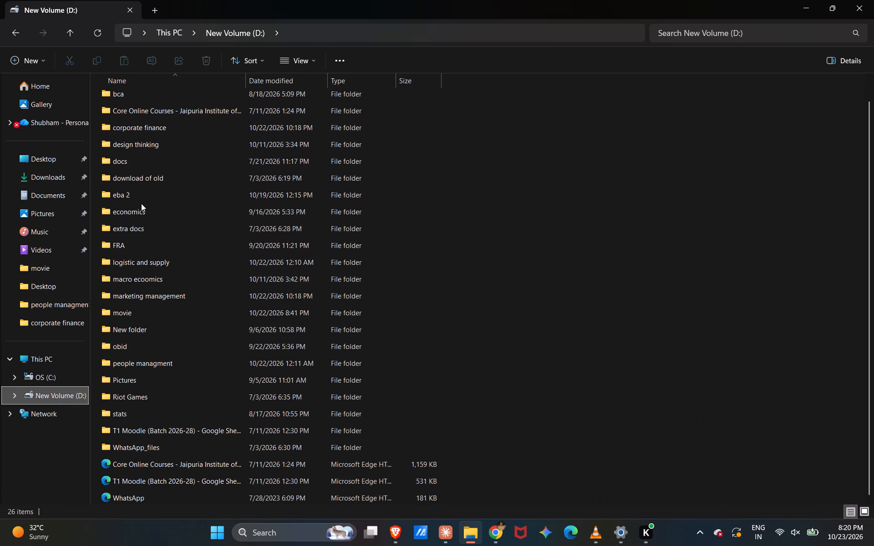
pyautogui.doubleClick(142, 196)
pyautogui.doubleClick(164, 118)
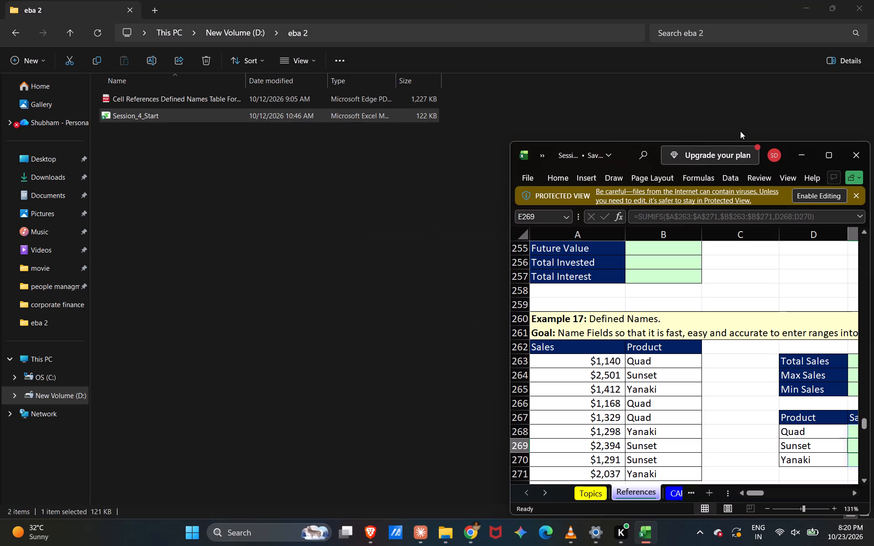
# Maximize the Session_4_Start window and enable editing of the protected workbook.
pyautogui.click(826, 155)
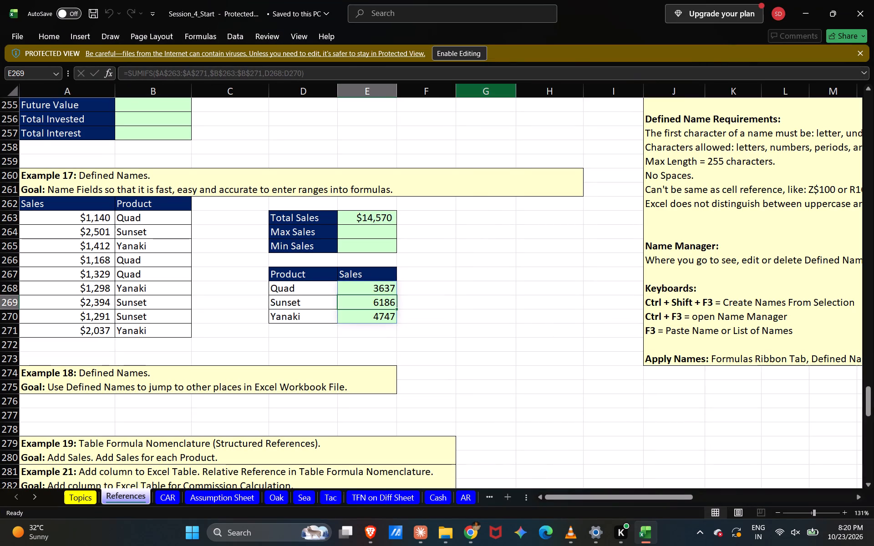
pyautogui.click(457, 51)
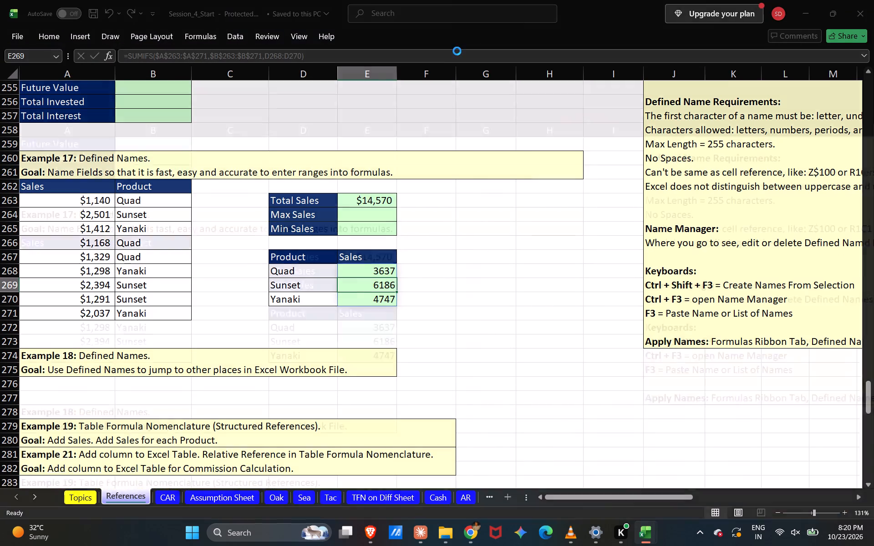
# Look over the worked examples on the References sheet, ending back at Example 1.
pyautogui.scroll(9, 418, 218)
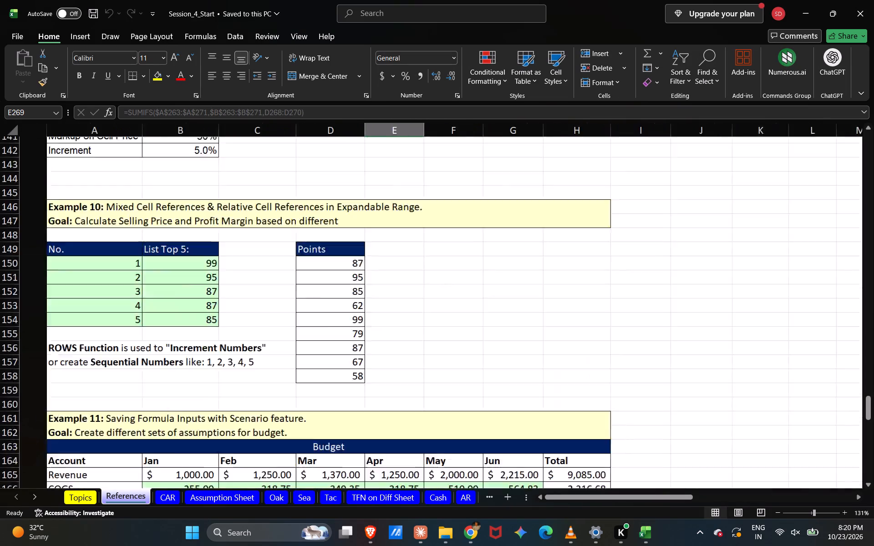
pyautogui.scroll(11, 418, 218)
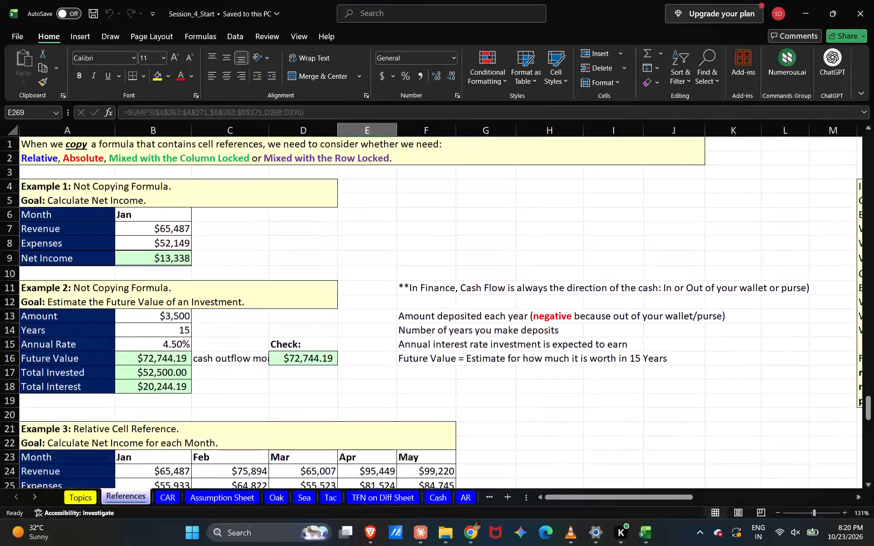
pyautogui.scroll(-7, 418, 218)
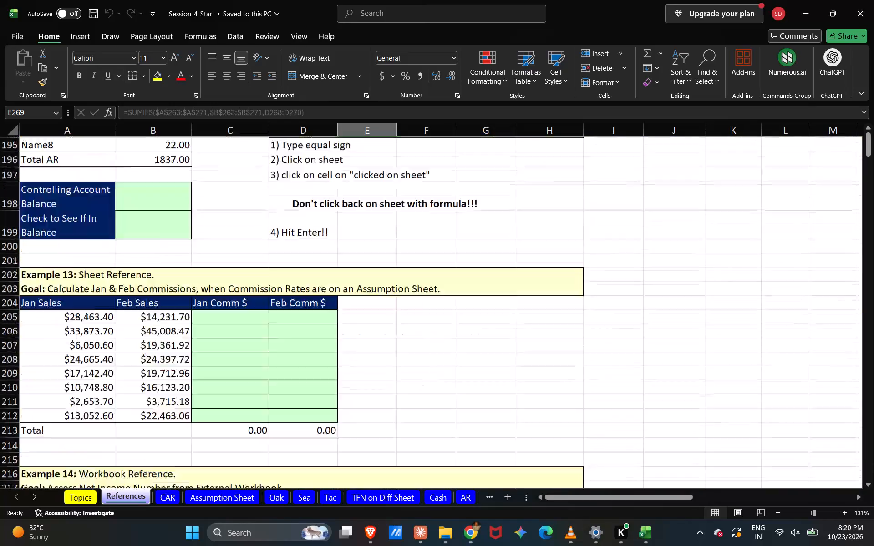
pyautogui.scroll(-2, 418, 218)
pyautogui.scroll(8, 418, 218)
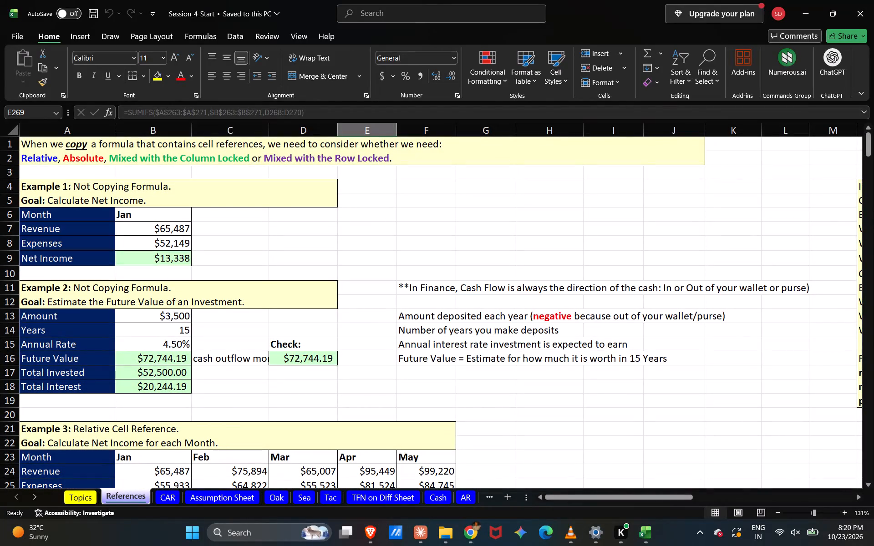
# Create a blank workbook and minimize it to return to Session_4_Start.
pyautogui.click(15, 33)
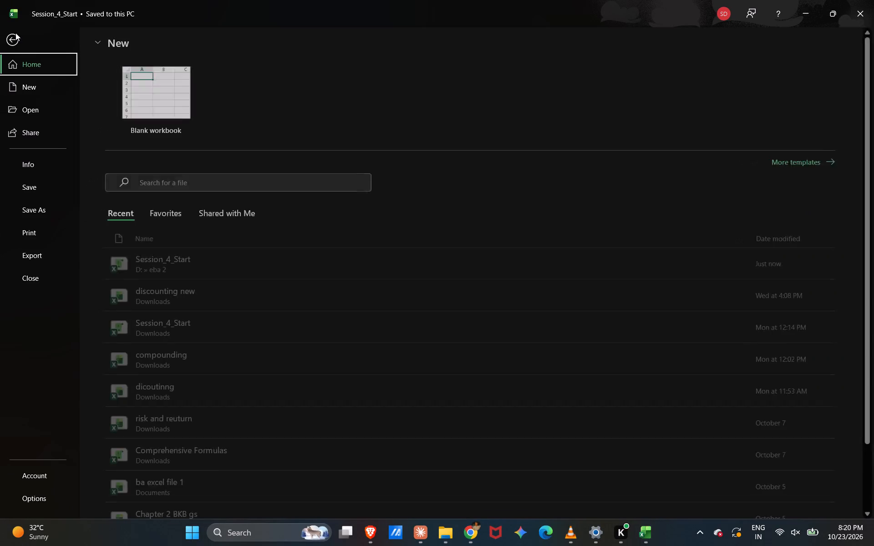
pyautogui.click(150, 125)
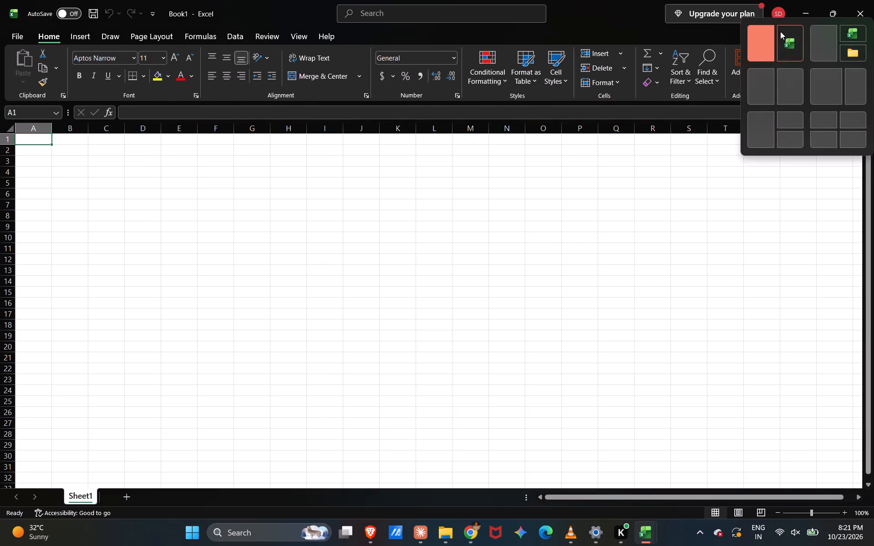
pyautogui.click(808, 9)
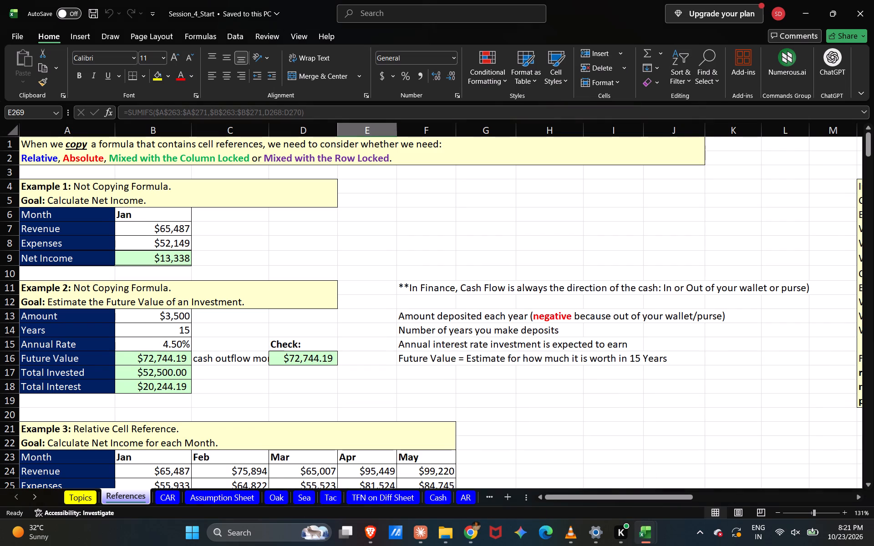
# Calculate Example 1's January net income in cell D8 with the formula =B7-B8.
pyautogui.hscroll(1, 294, 244)
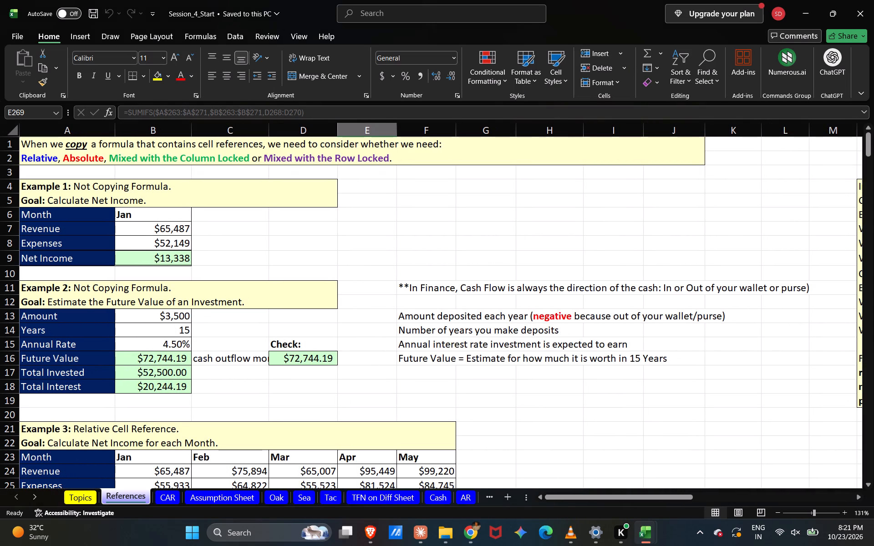
pyautogui.click(227, 265)
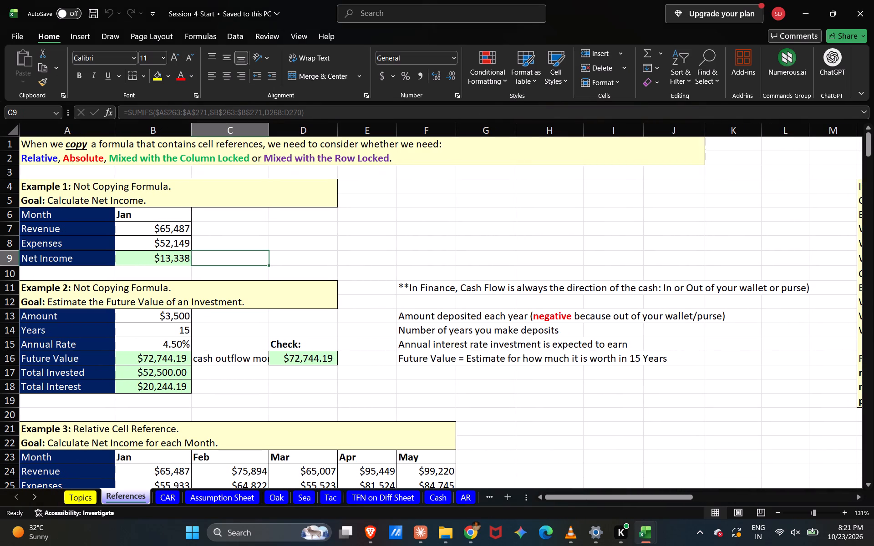
pyautogui.click(292, 241)
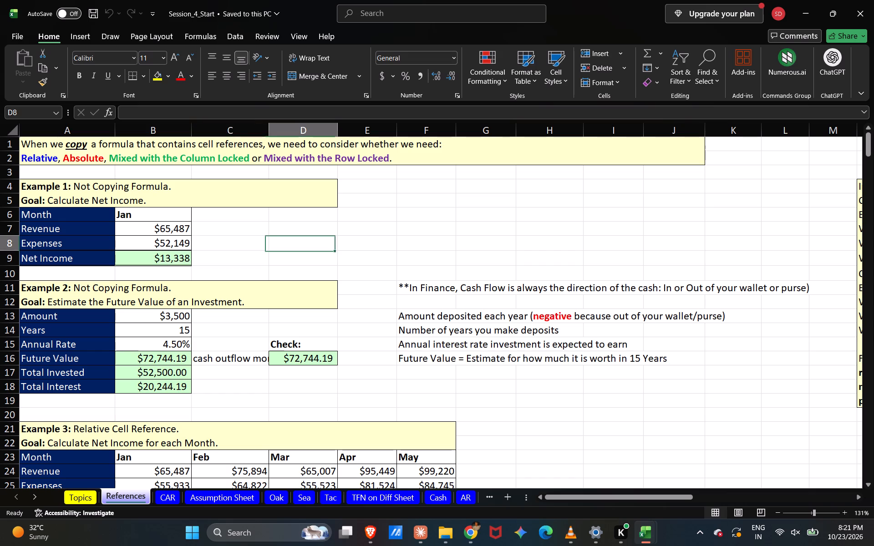
pyautogui.press('=')
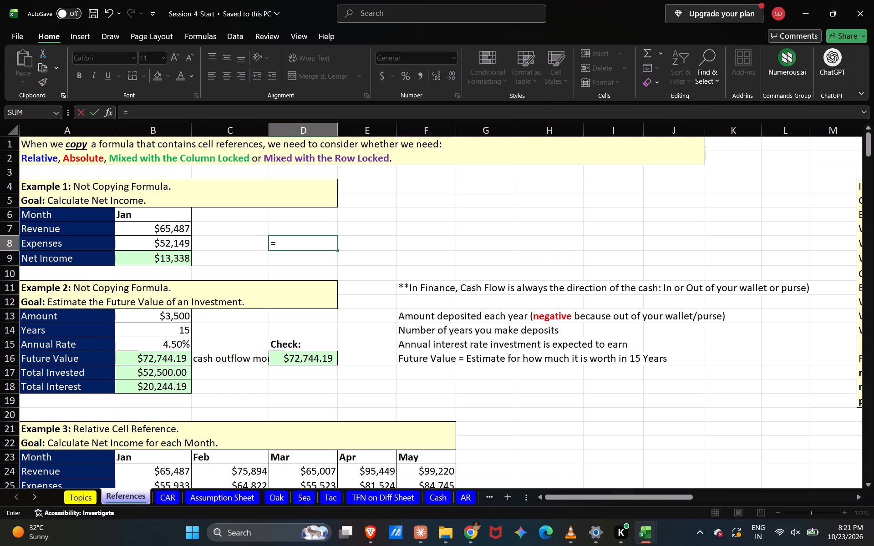
pyautogui.keyDown('shift'); pyautogui.click(163, 227); pyautogui.keyUp('shift')
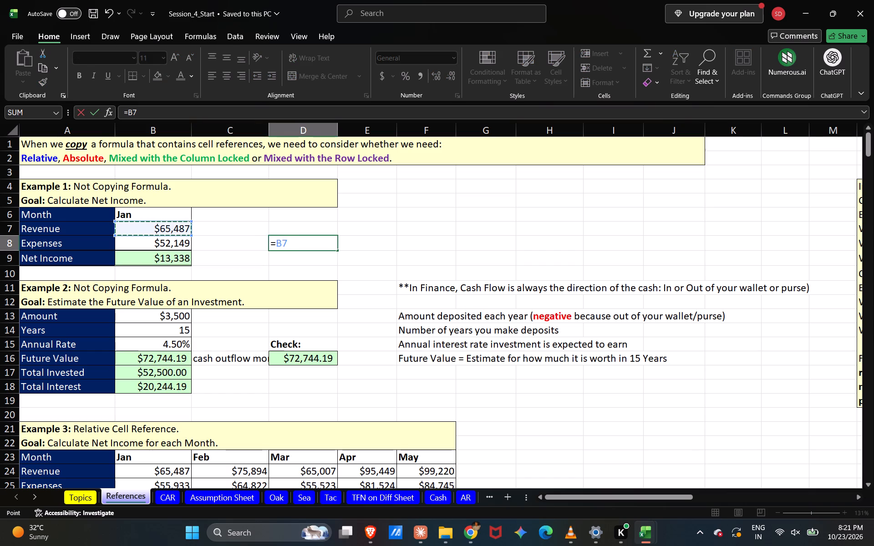
pyautogui.press('-')
pyautogui.keyDown('shift'); pyautogui.click(176, 238); pyautogui.keyUp('shift')
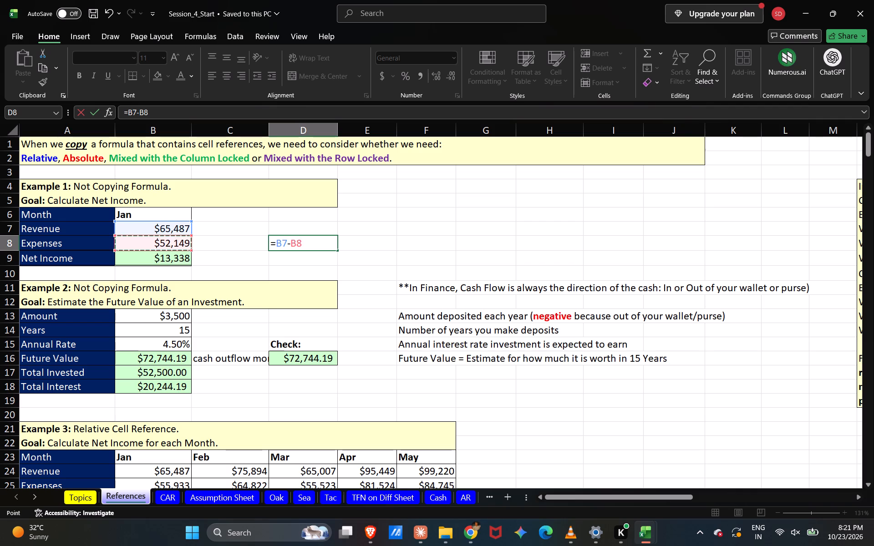
pyautogui.press('Return')
# Widen column C to show more of the cash outflow note in C16.
pyautogui.scroll(-1, 321, 302)
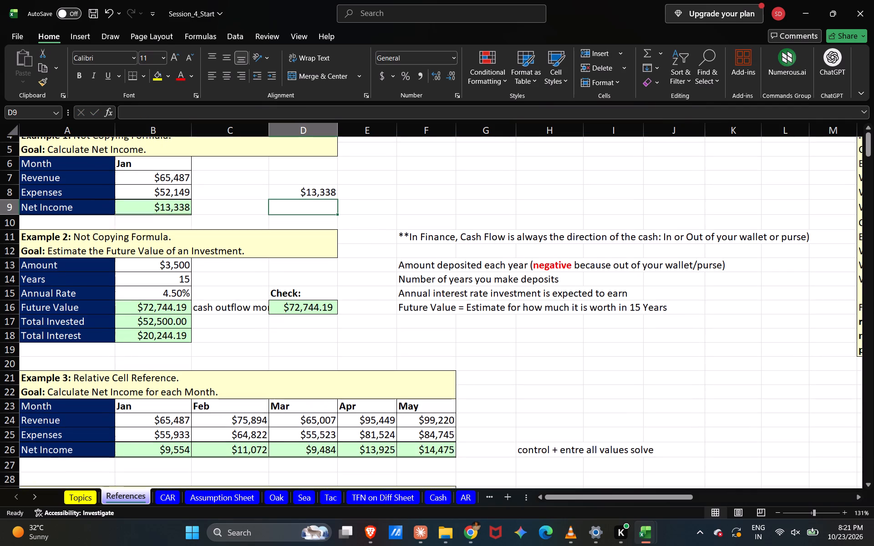
pyautogui.scroll(-1, 321, 302)
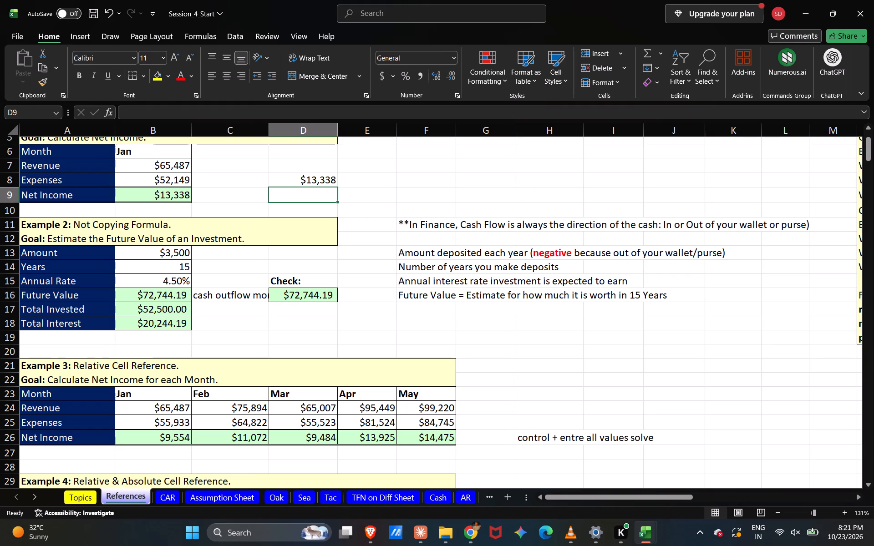
pyautogui.click(248, 299)
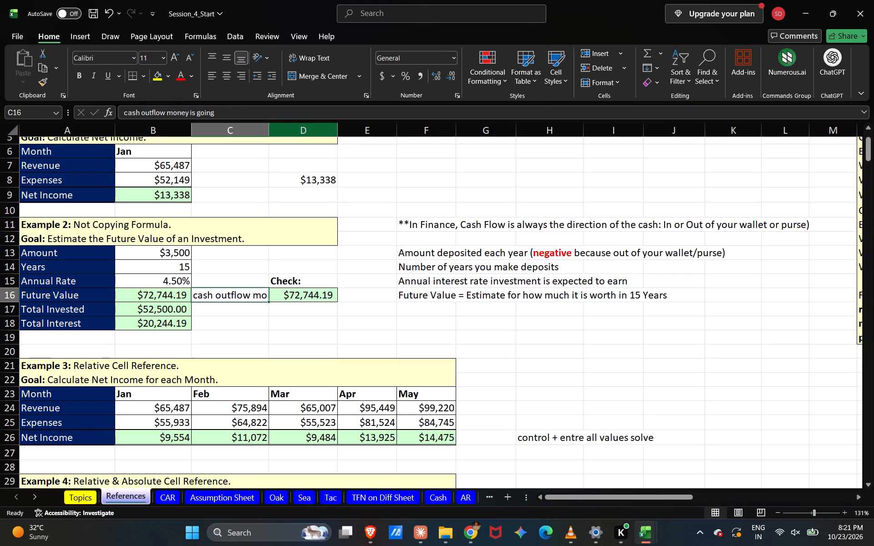
pyautogui.moveTo(269, 124); pyautogui.dragTo(296, 130)
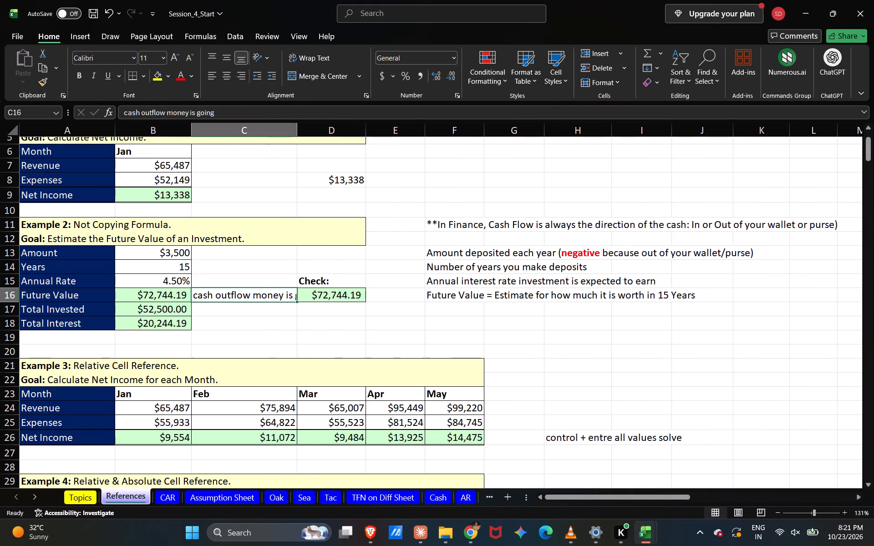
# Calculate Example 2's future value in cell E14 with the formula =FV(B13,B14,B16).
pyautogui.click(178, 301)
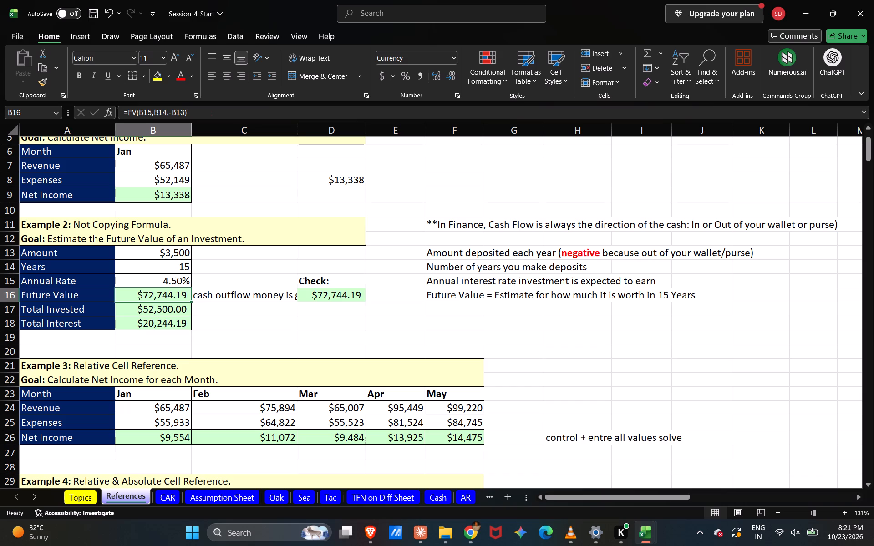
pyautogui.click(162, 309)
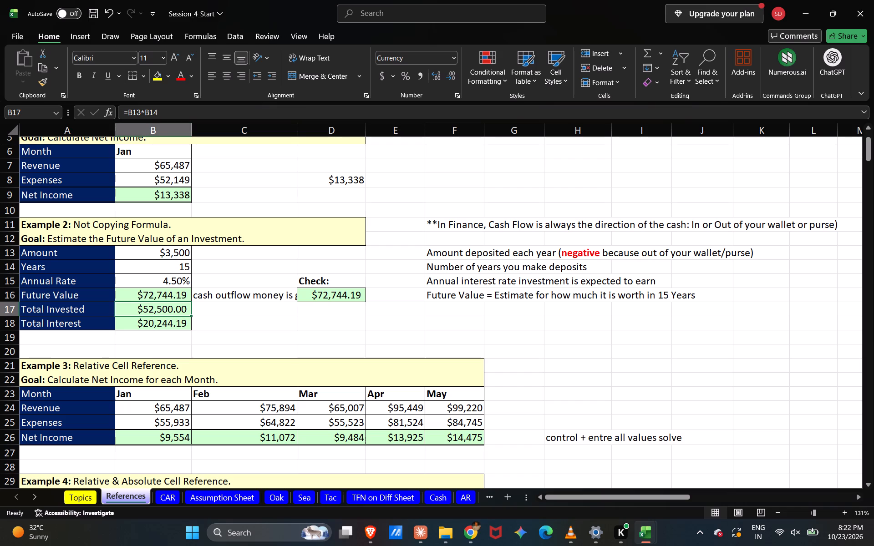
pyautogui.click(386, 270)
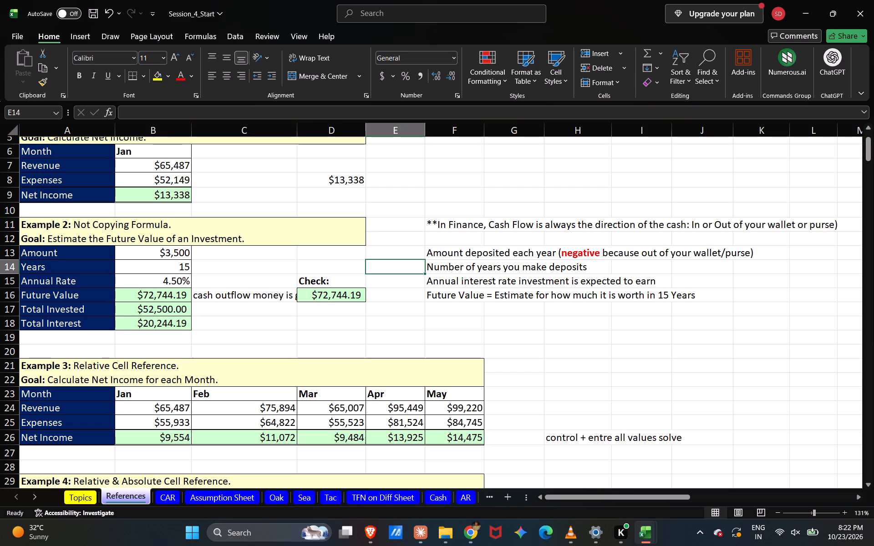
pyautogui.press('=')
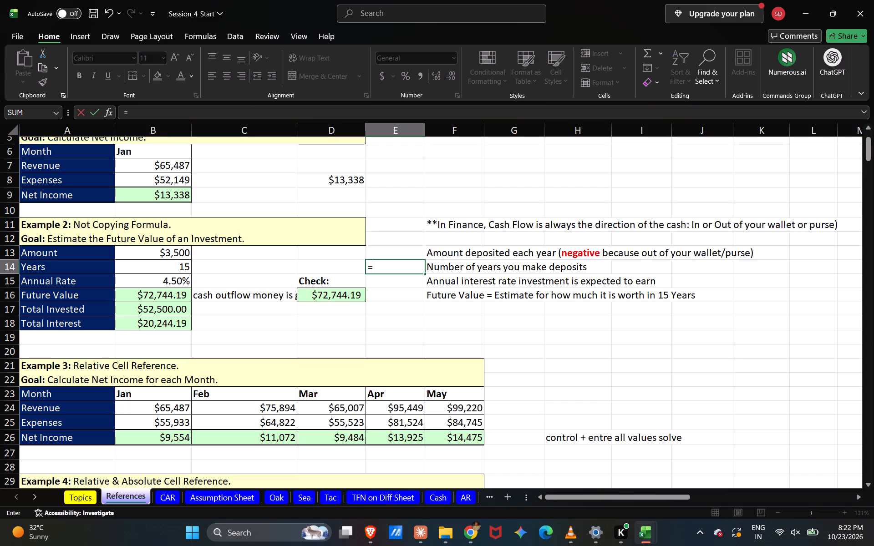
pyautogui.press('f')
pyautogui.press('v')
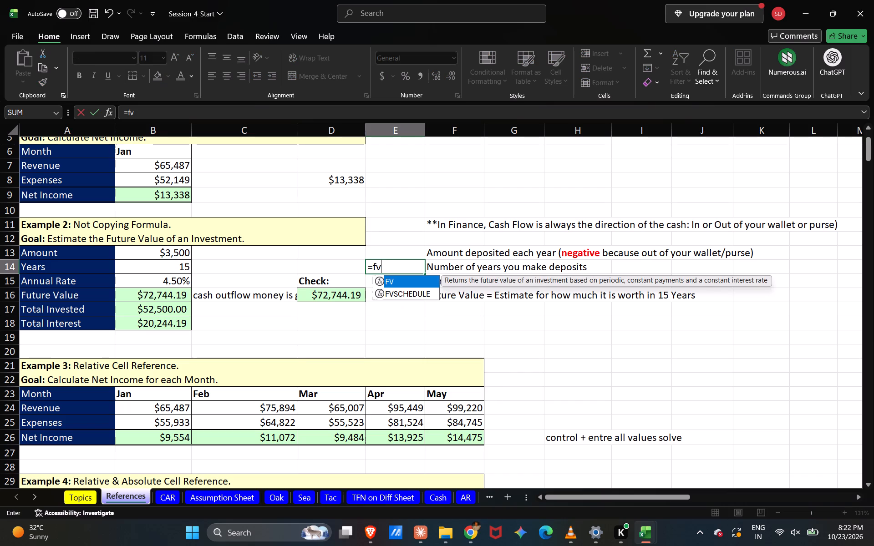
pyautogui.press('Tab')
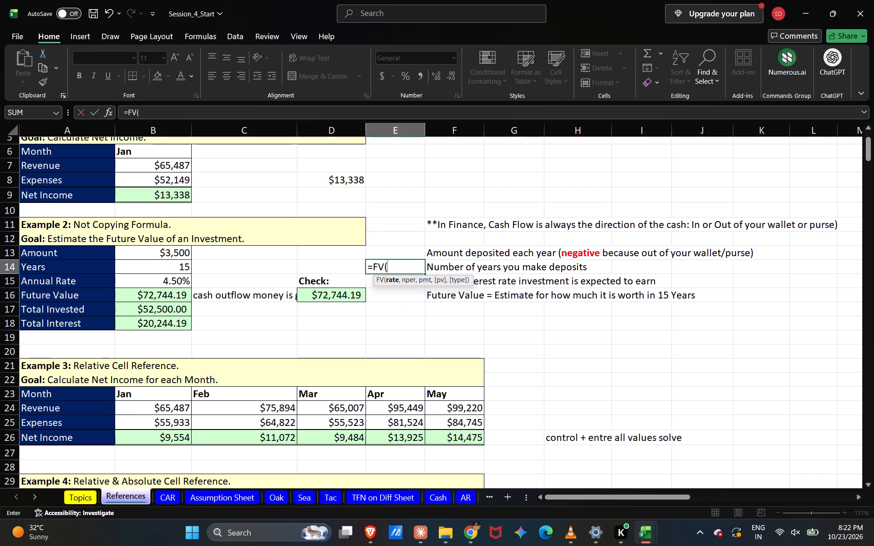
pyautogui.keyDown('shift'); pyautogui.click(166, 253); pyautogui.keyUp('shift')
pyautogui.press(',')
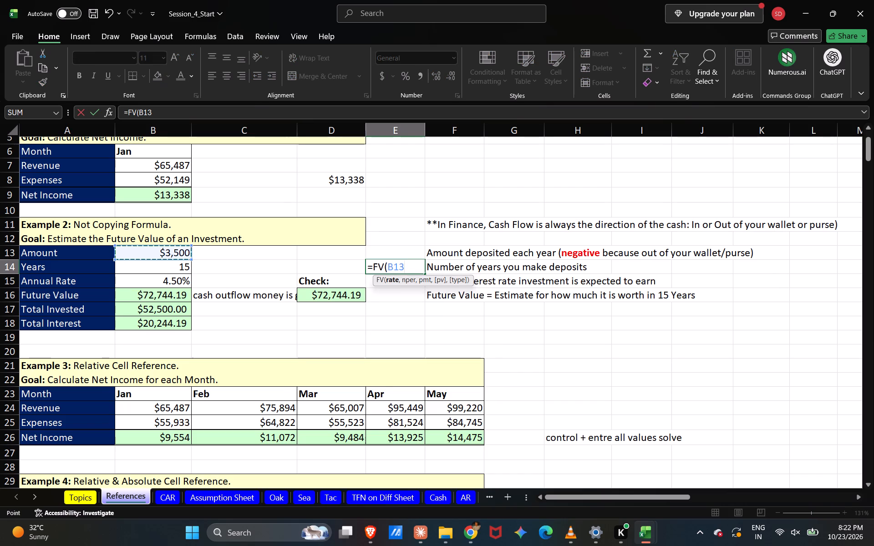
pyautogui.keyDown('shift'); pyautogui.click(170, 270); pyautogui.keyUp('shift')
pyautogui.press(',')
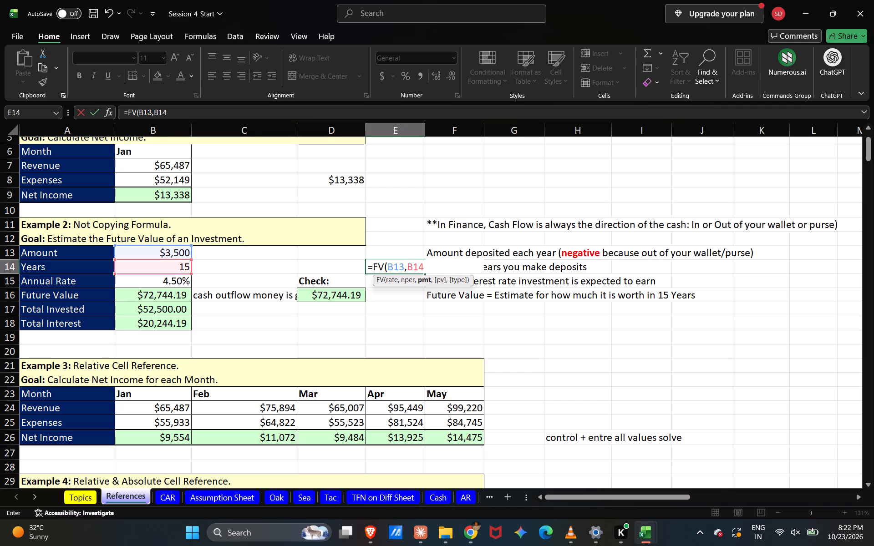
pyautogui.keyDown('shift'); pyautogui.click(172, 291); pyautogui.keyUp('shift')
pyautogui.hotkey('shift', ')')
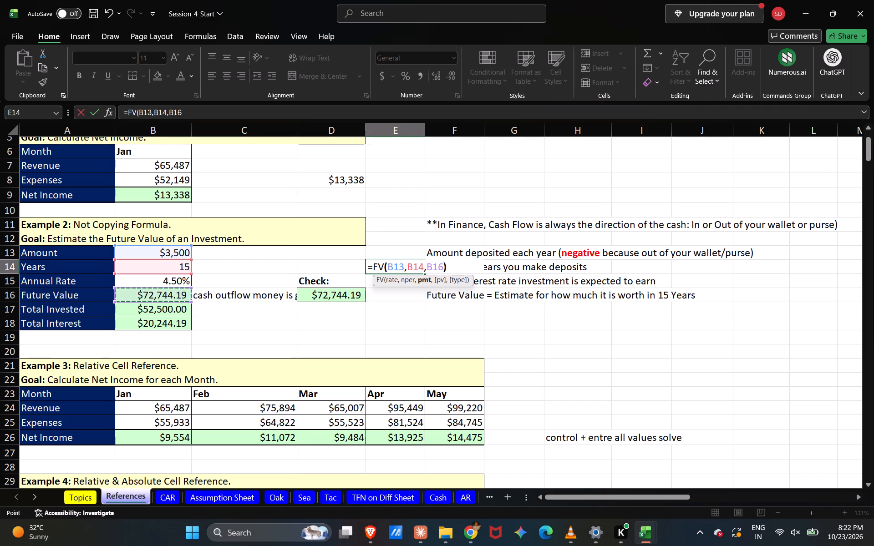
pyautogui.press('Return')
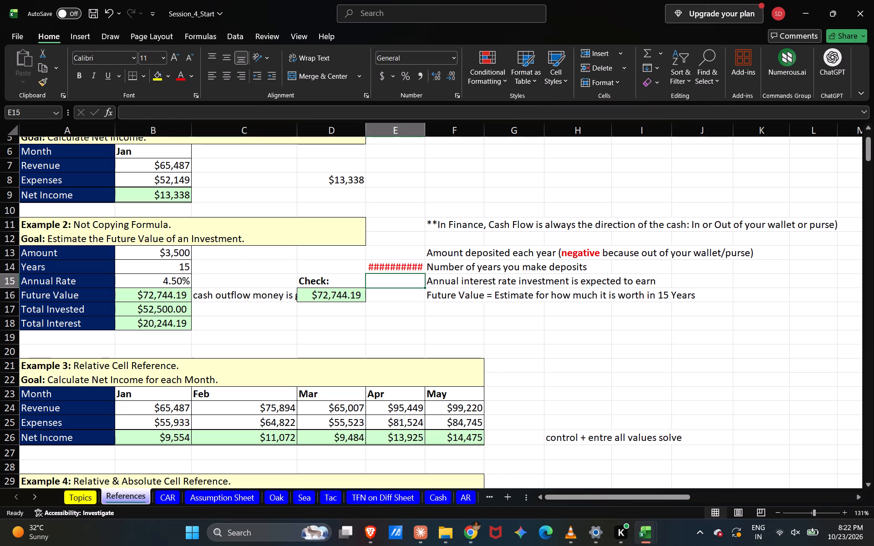
# Widen column E slightly to give the future value result in E14 more room.
pyautogui.click(403, 265)
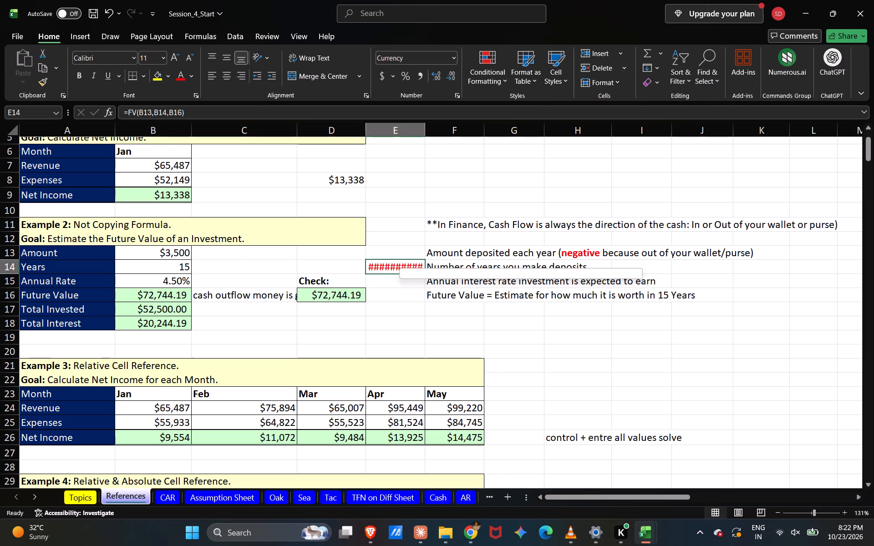
pyautogui.doubleClick(403, 265)
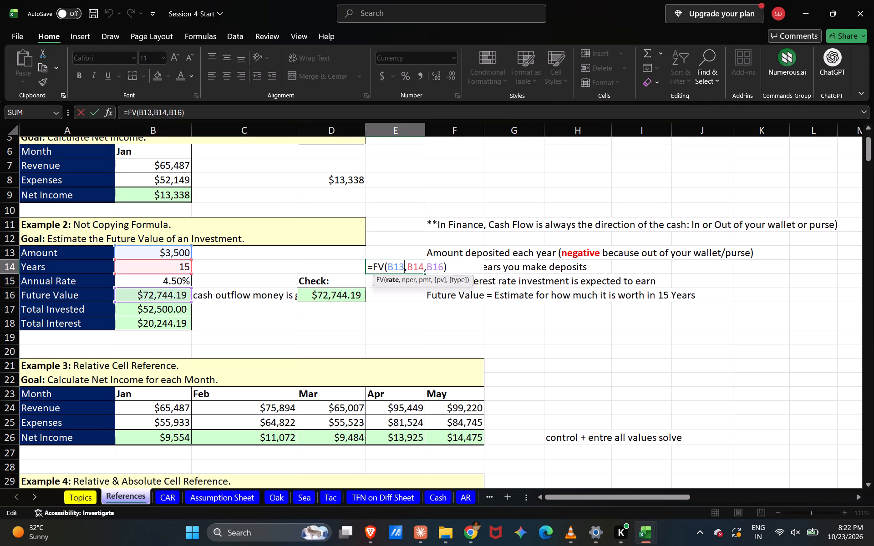
pyautogui.moveTo(427, 125); pyautogui.dragTo(443, 123)
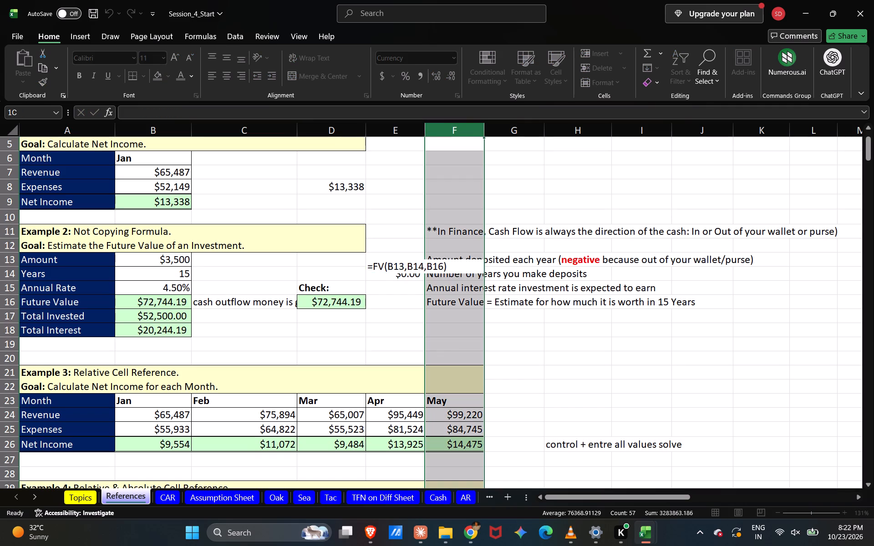
pyautogui.moveTo(443, 123); pyautogui.dragTo(443, 122)
pyautogui.click(410, 270)
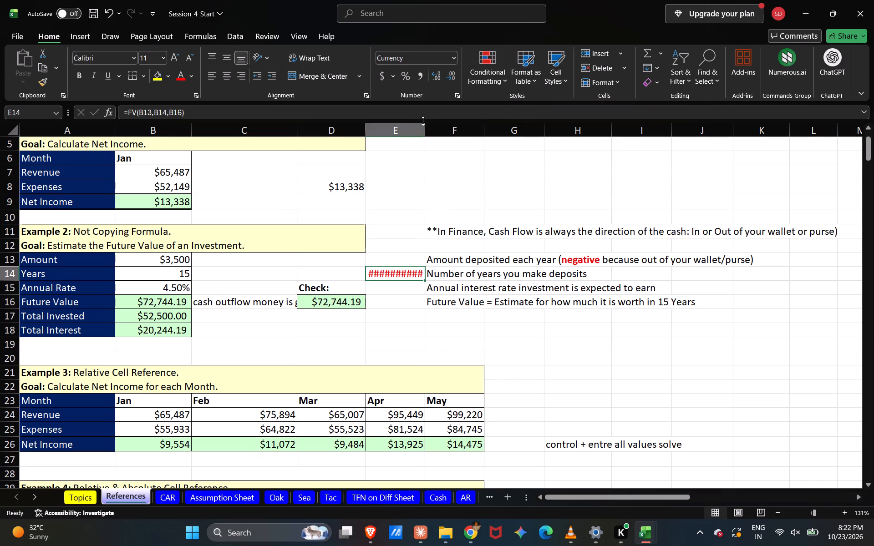
pyautogui.moveTo(428, 125); pyautogui.dragTo(440, 121)
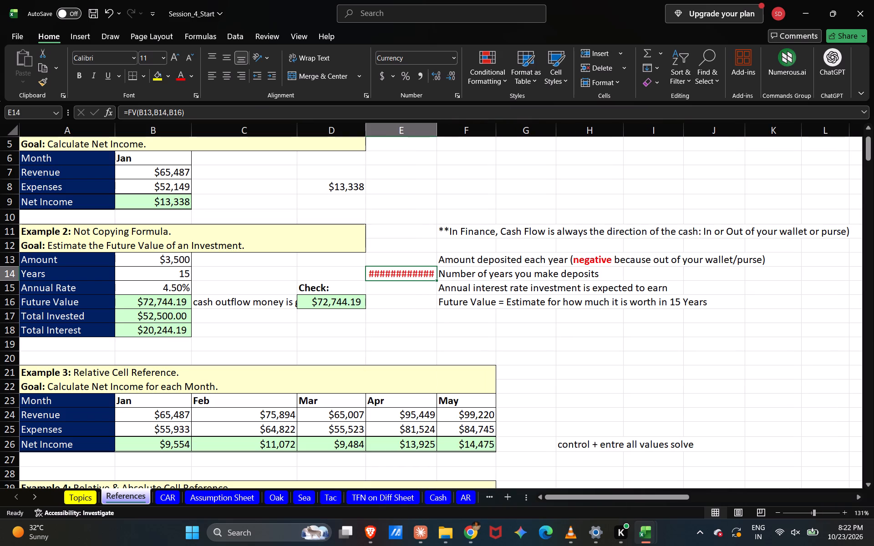
pyautogui.click(415, 269)
pyautogui.click(405, 276)
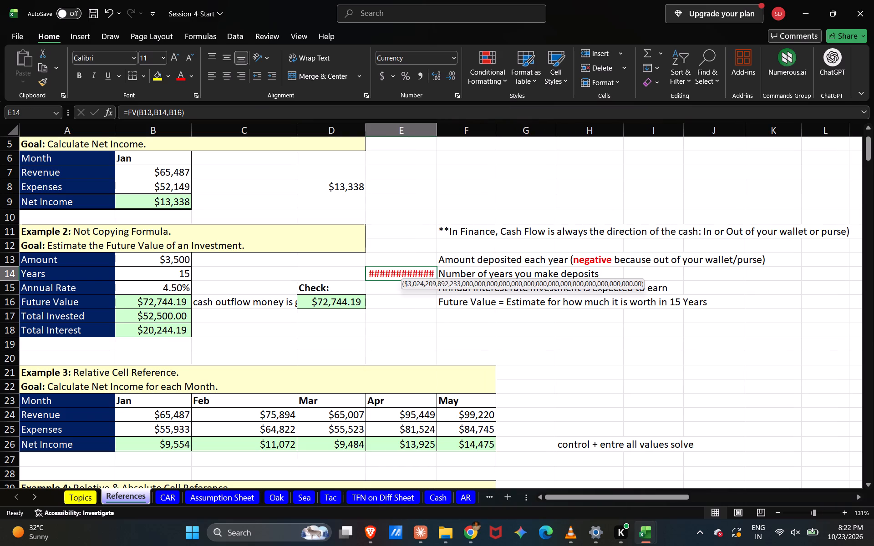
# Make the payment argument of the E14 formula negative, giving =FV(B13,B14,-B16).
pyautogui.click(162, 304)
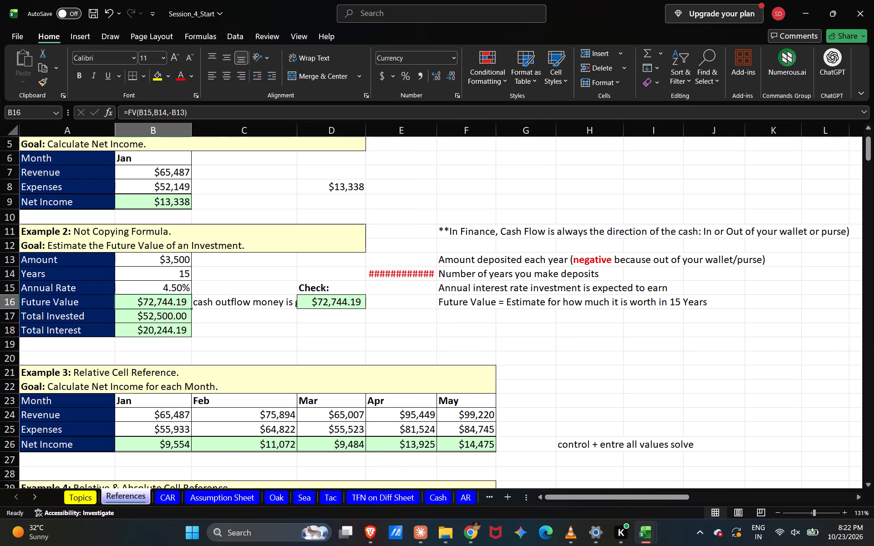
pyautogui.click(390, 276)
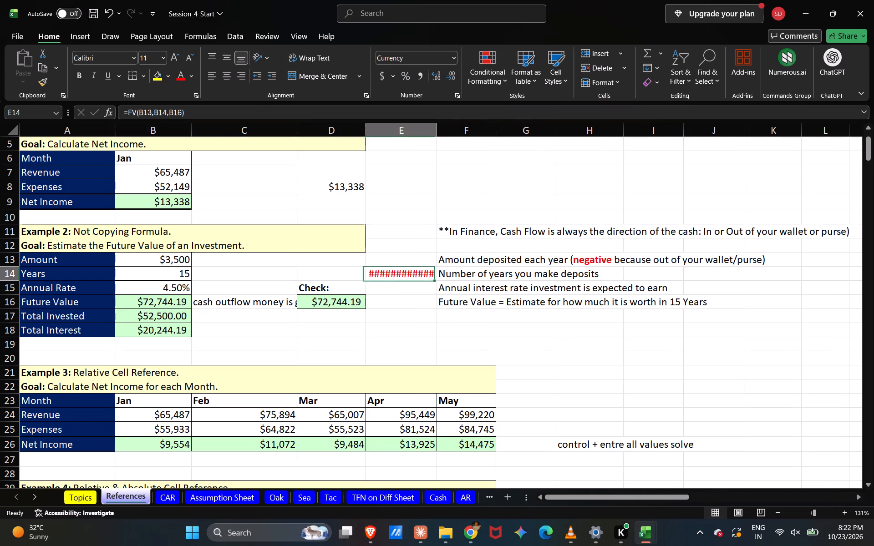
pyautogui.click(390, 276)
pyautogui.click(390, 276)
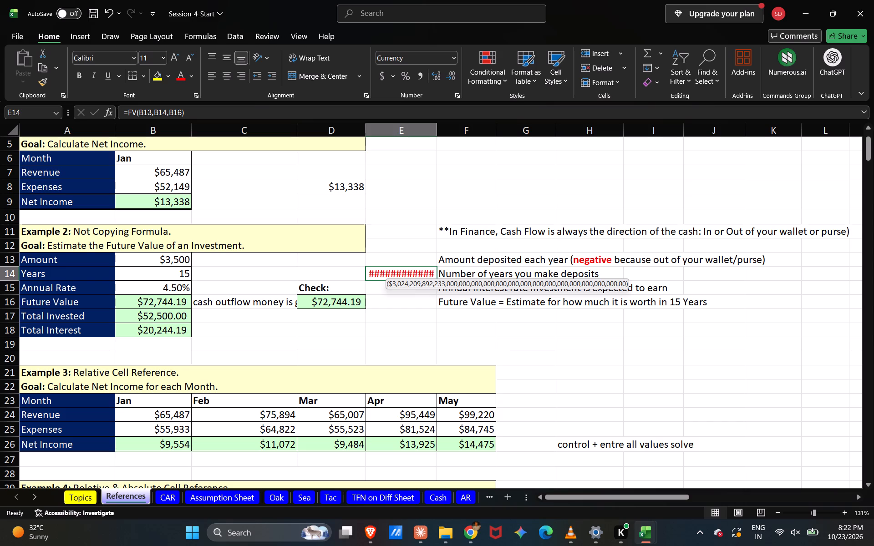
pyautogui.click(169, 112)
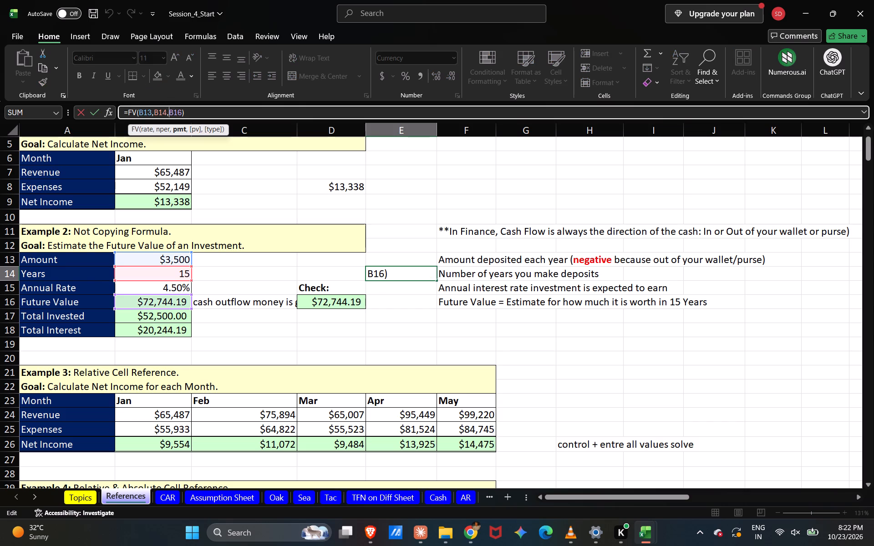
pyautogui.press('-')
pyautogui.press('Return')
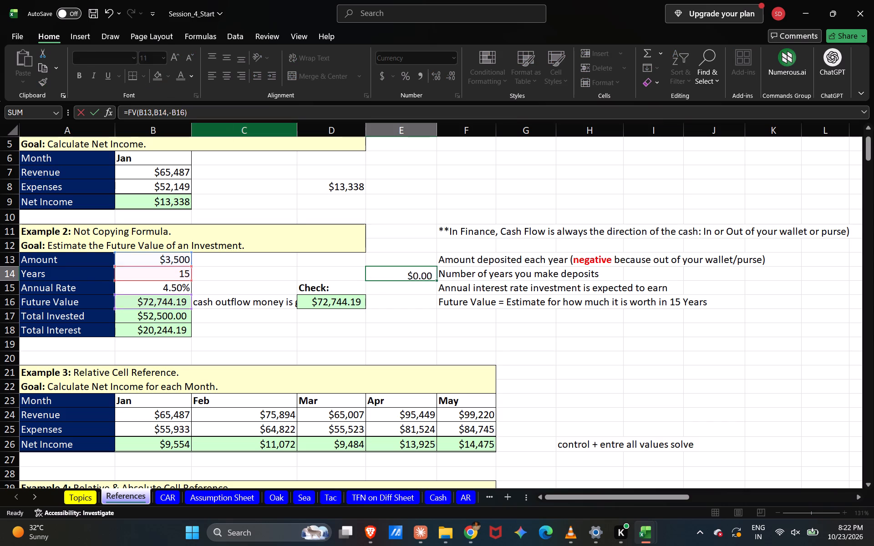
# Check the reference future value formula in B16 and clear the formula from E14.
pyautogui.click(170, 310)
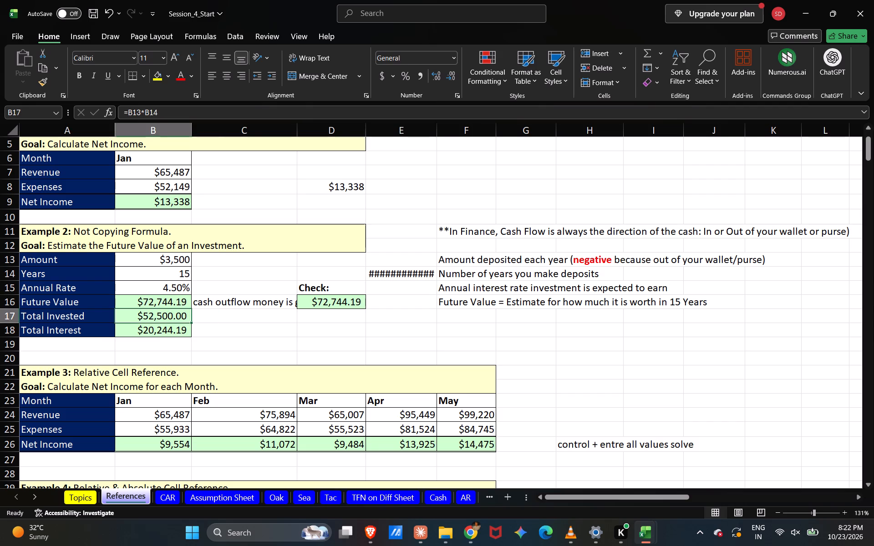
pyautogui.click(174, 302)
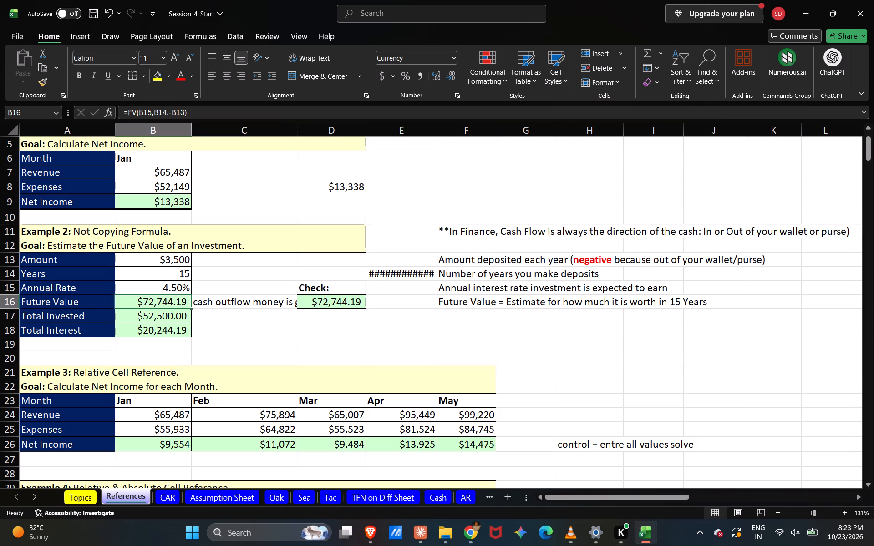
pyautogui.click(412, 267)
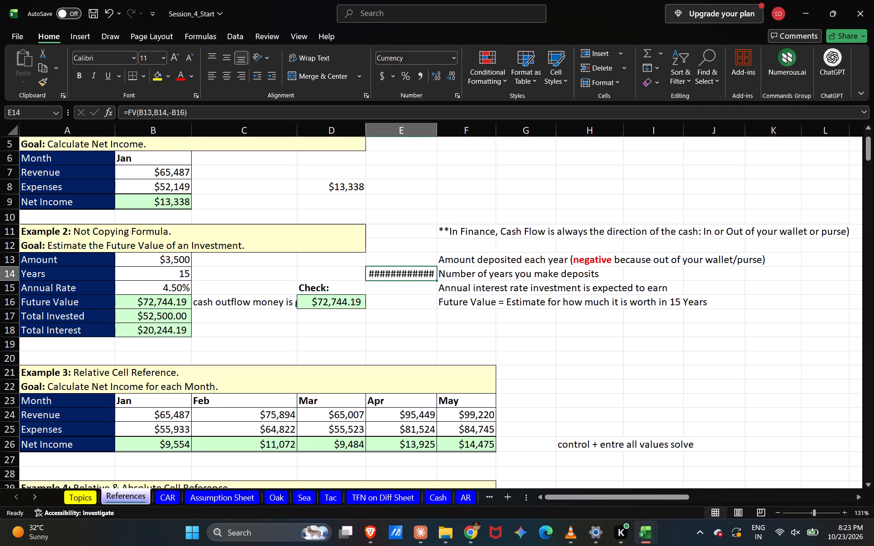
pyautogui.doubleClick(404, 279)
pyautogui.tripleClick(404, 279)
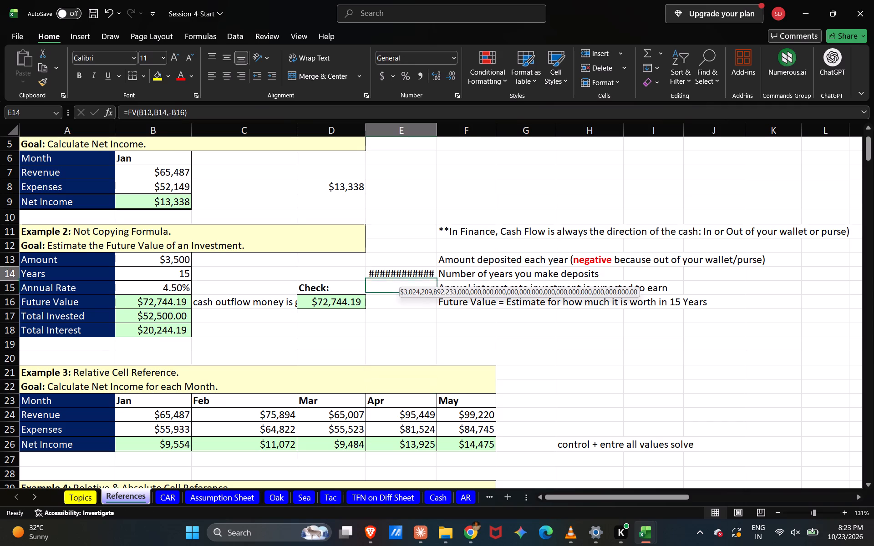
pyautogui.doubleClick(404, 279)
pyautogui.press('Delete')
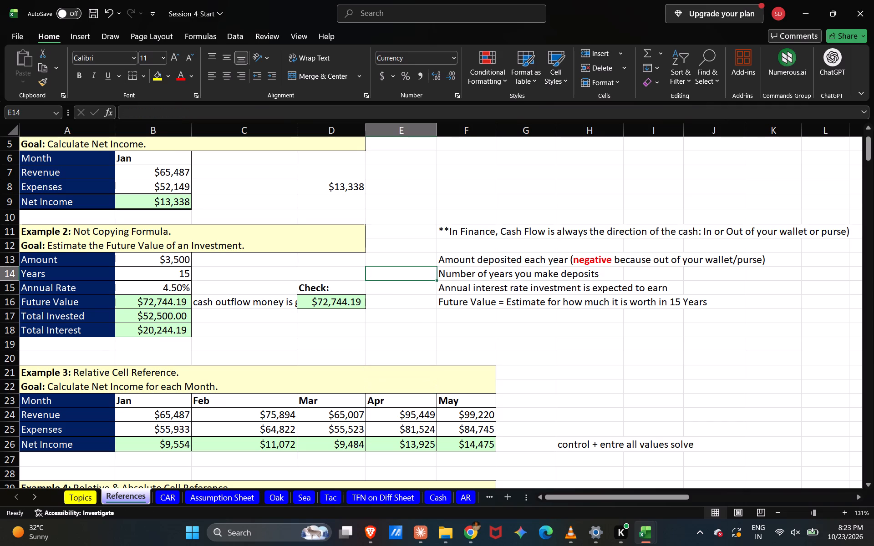
# Calculate Example 2's future value in cell E14 with the formula =FV(B15,B14,-B13).
pyautogui.press('=')
pyautogui.write('fv')
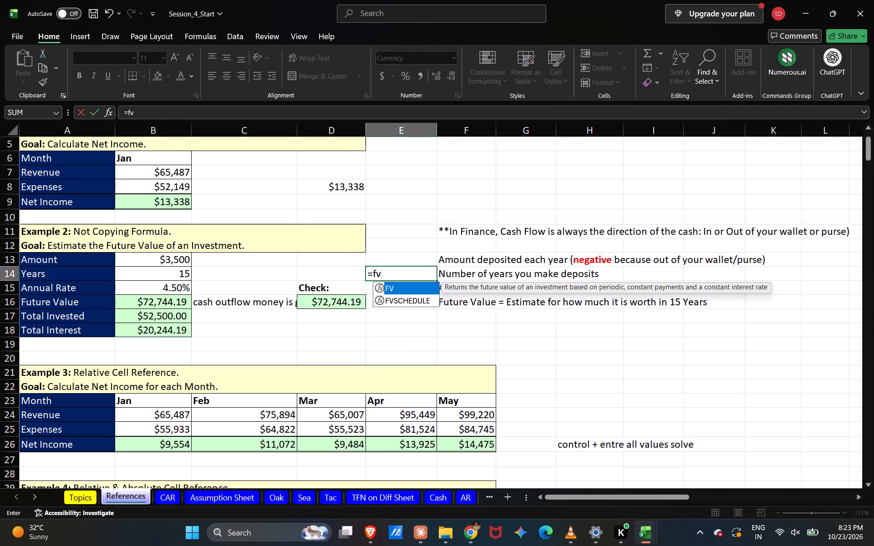
pyautogui.press('Tab')
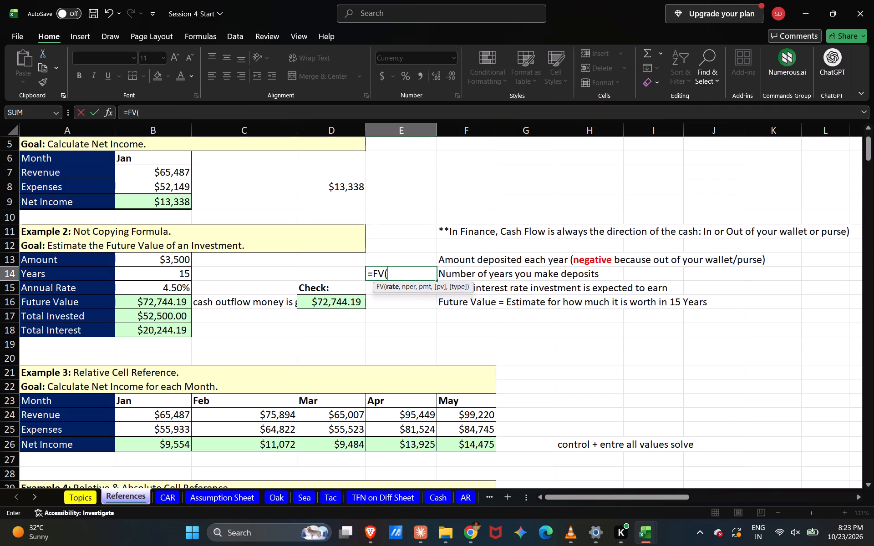
pyautogui.keyDown('shift'); pyautogui.click(177, 287); pyautogui.keyUp('shift')
pyautogui.press(',')
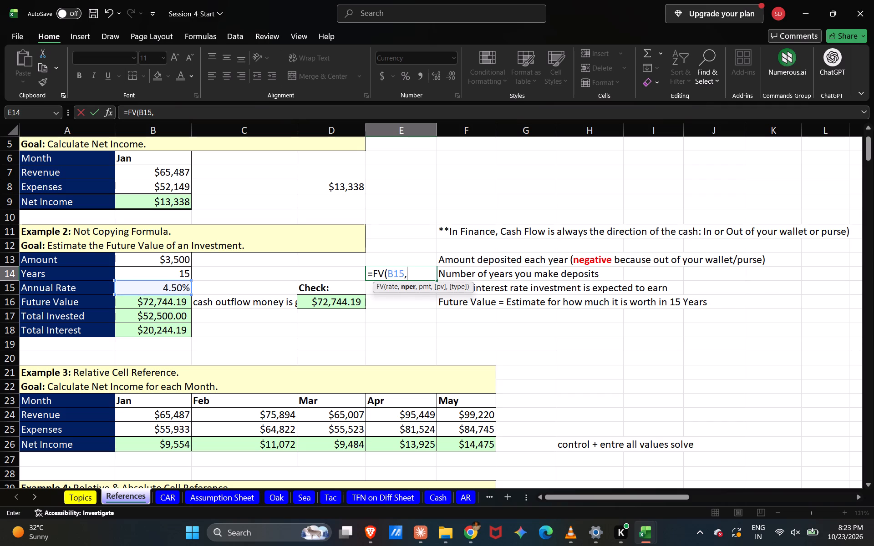
pyautogui.keyDown('shift'); pyautogui.click(183, 276); pyautogui.keyUp('shift')
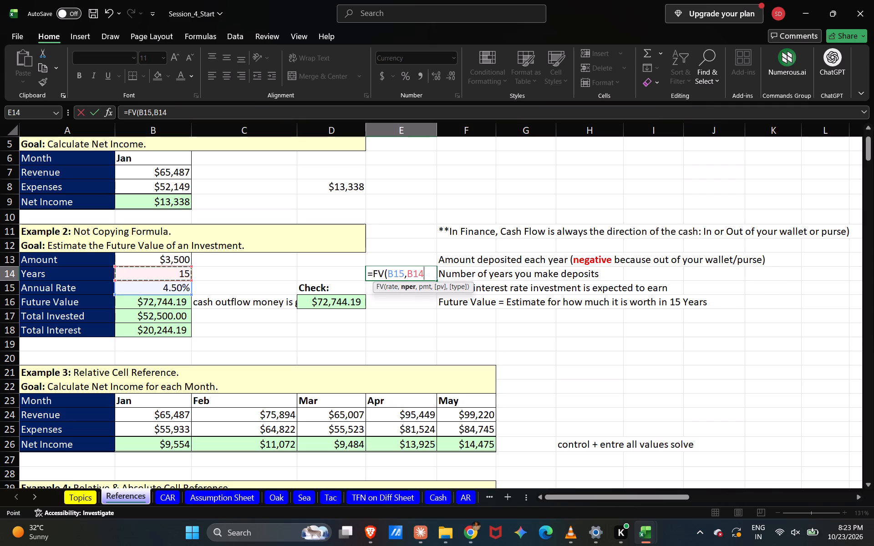
pyautogui.write(',-')
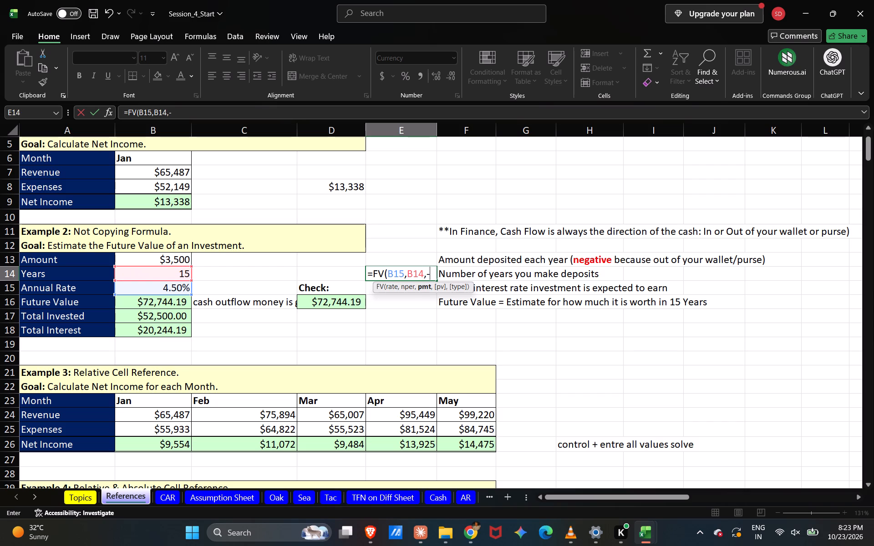
pyautogui.keyDown('shift'); pyautogui.click(183, 262); pyautogui.keyUp('shift')
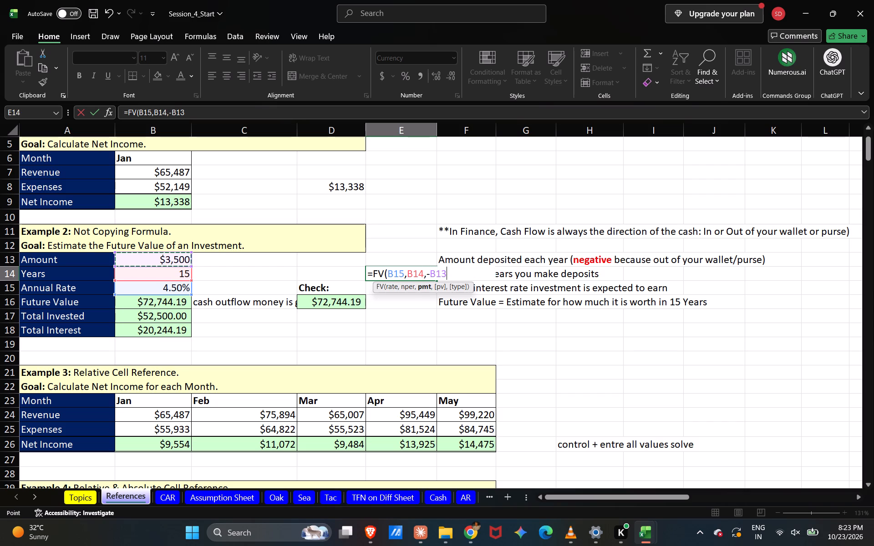
pyautogui.hotkey('shift', ')')
pyautogui.press('Return')
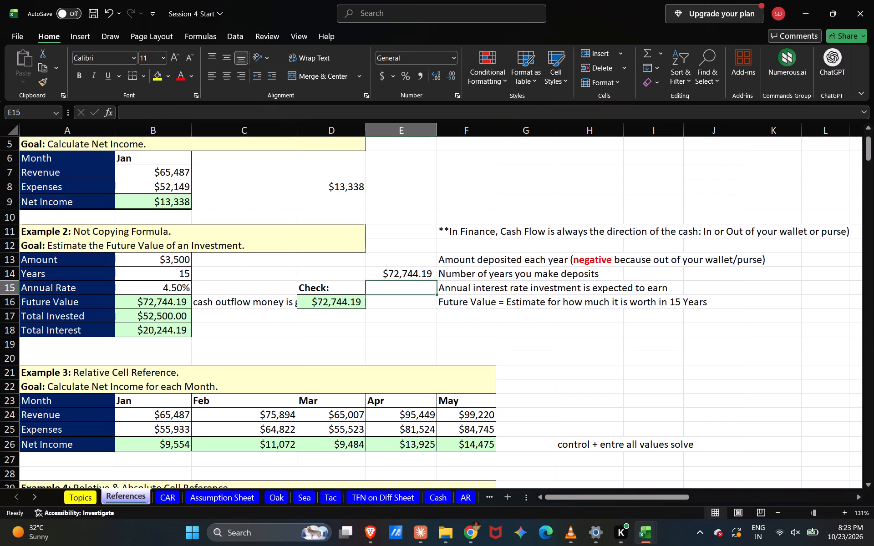
pyautogui.click(394, 289)
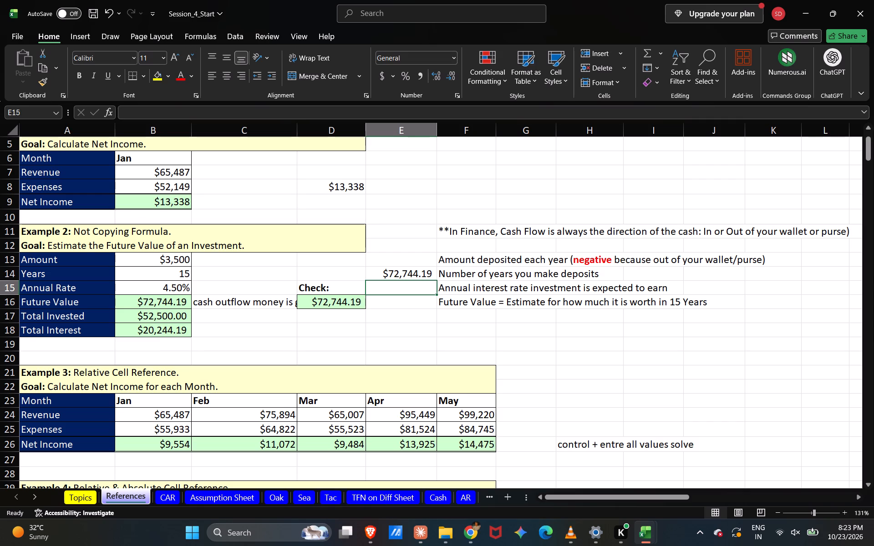
# Enter a total invested formula for Example 2 in cell E15 as =B138*B14.
pyautogui.click(394, 289)
pyautogui.press('=')
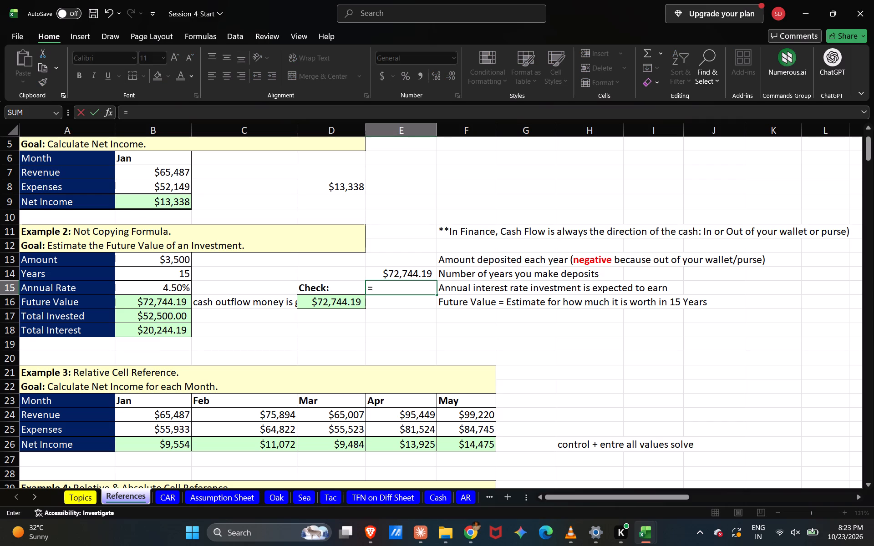
pyautogui.click(175, 261)
pyautogui.press('8')
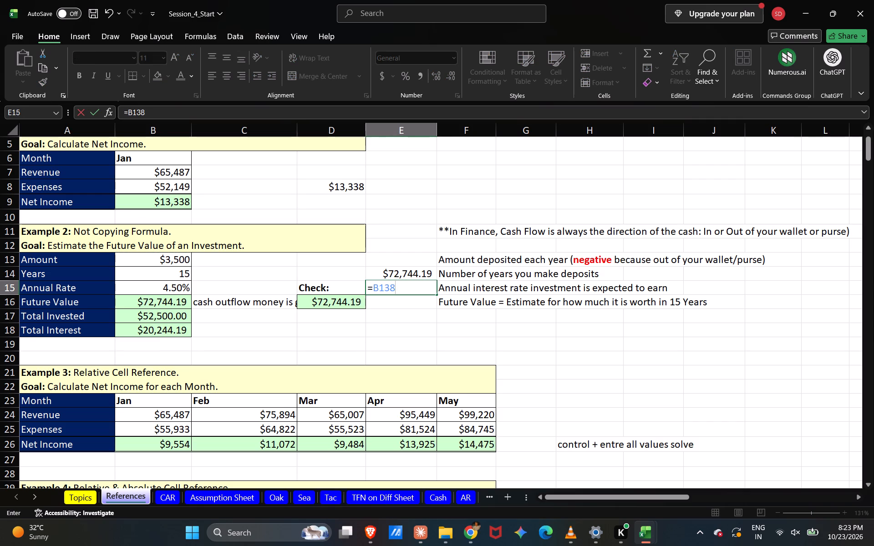
pyautogui.hotkey('shift', '*')
pyautogui.keyDown('shift'); pyautogui.click(168, 276); pyautogui.keyUp('shift')
pyautogui.press('Return')
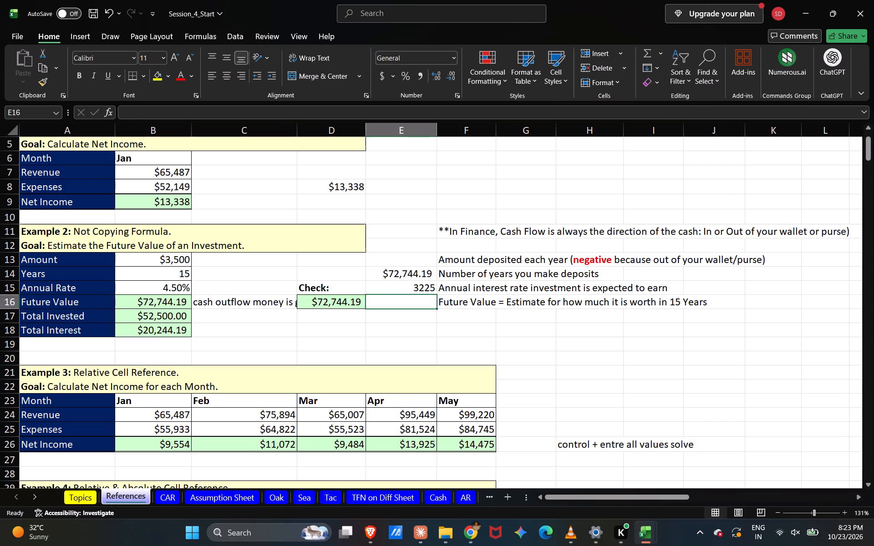
# Check the reference Total Invested formula in B17 and correct the E15 formula to =B13*B14.
pyautogui.click(174, 257)
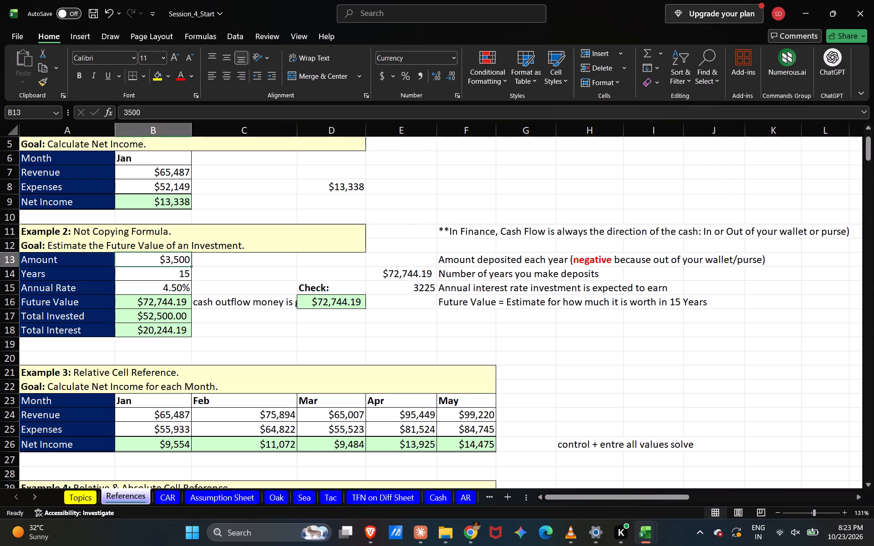
pyautogui.click(173, 319)
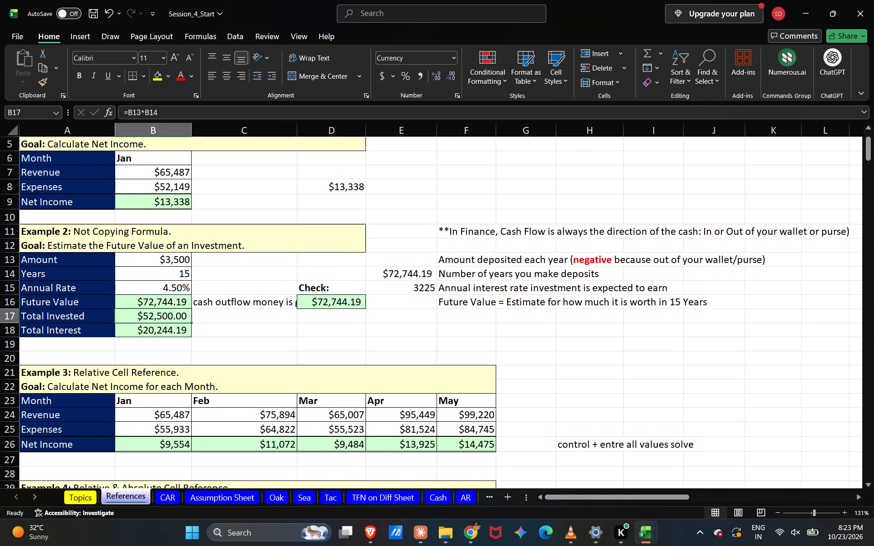
pyautogui.click(405, 290)
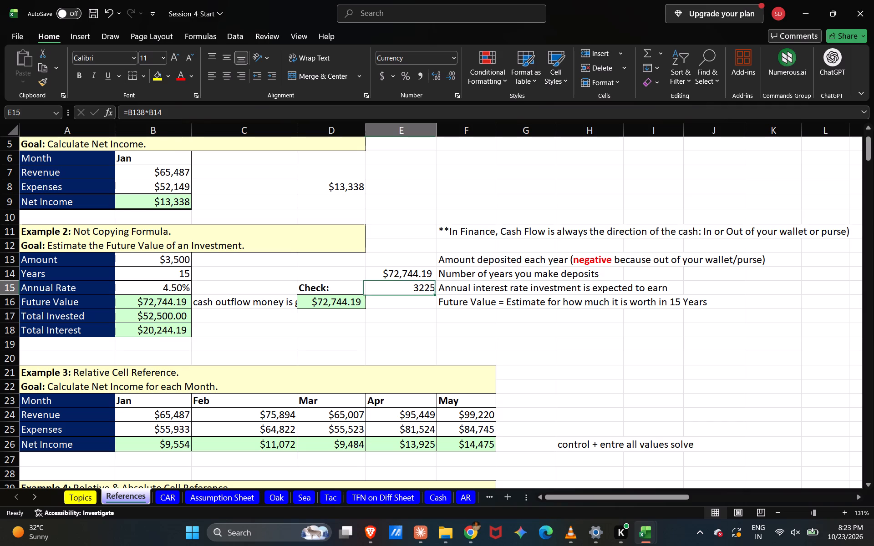
pyautogui.click(405, 290)
pyautogui.doubleClick(405, 290)
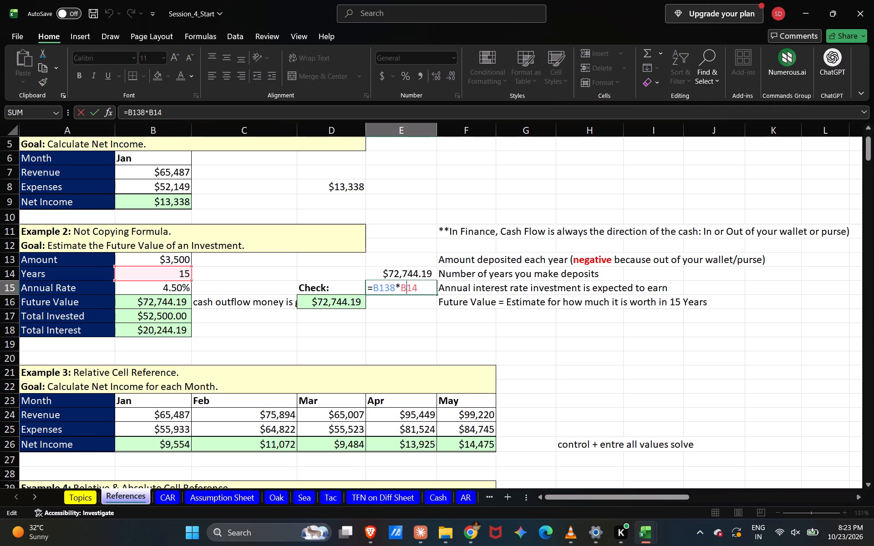
pyautogui.click(392, 289)
pyautogui.press('Right')
pyautogui.press('BackSpace')
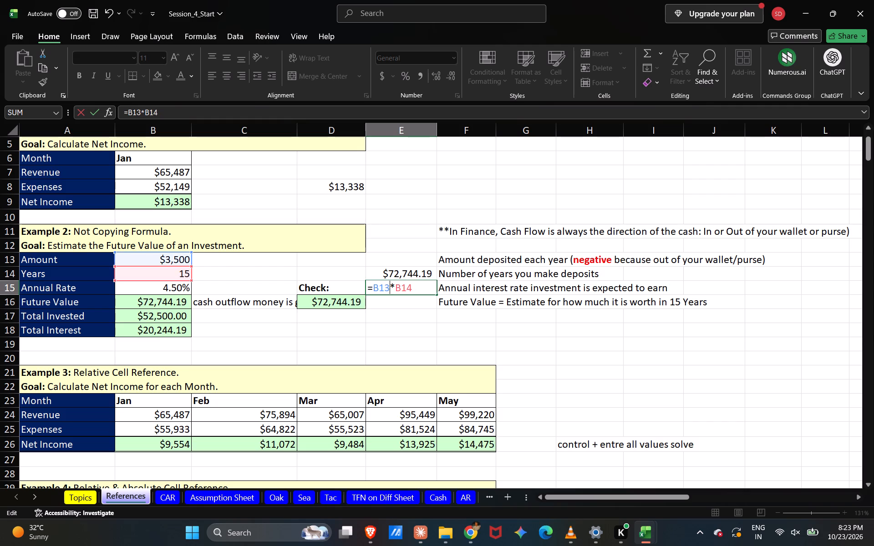
pyautogui.press('Return')
# Check the reference Total Interest formula in B18 and calculate Example 2's total interest in cell E16 with =B16-B17.
pyautogui.click(150, 329)
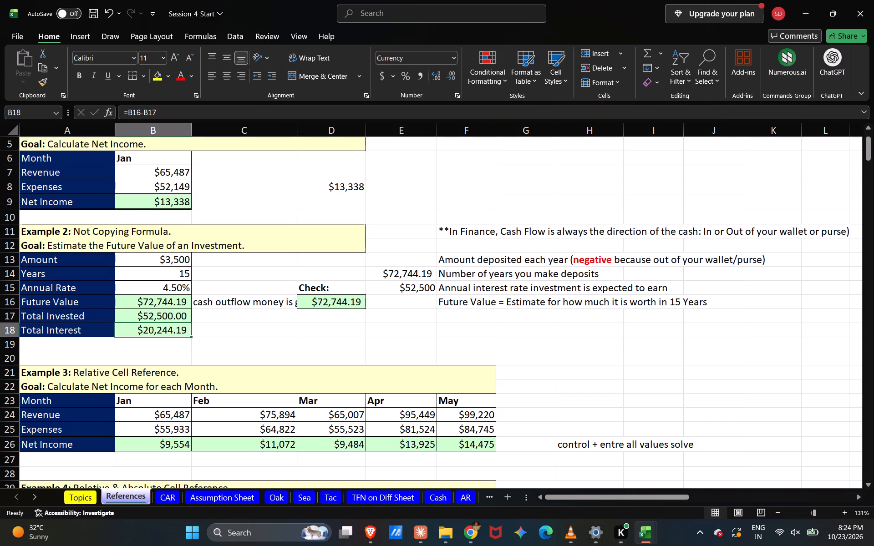
pyautogui.click(391, 301)
pyautogui.press('=')
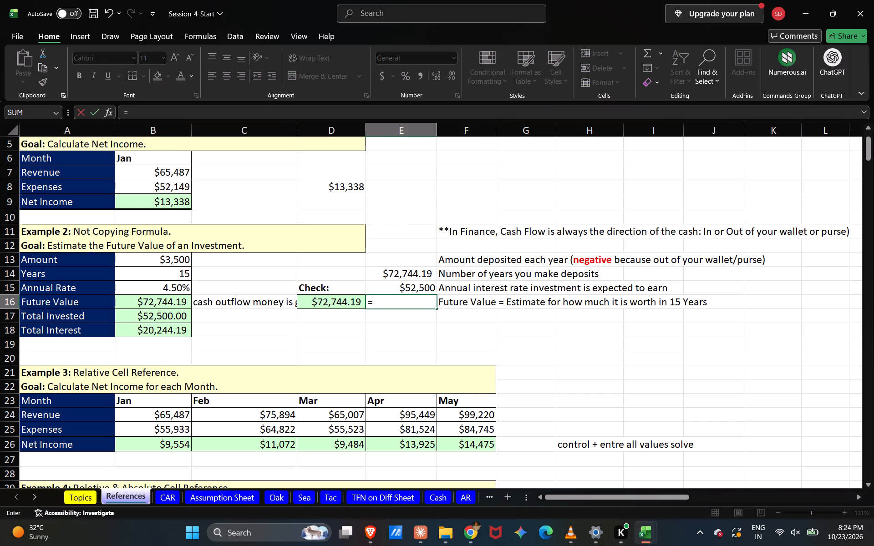
pyautogui.keyDown('shift'); pyautogui.click(183, 306); pyautogui.keyUp('shift')
pyautogui.press('-')
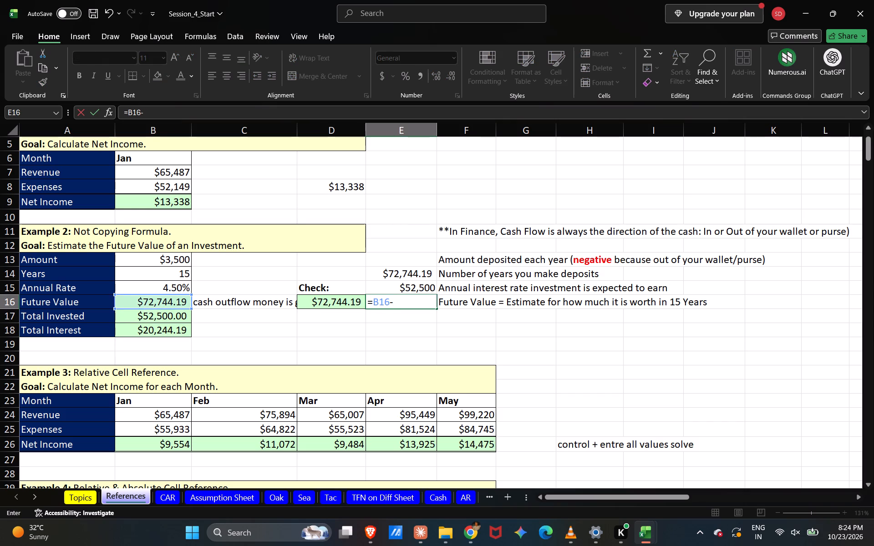
pyautogui.keyDown('shift'); pyautogui.click(178, 319); pyautogui.keyUp('shift')
pyautogui.press('Return')
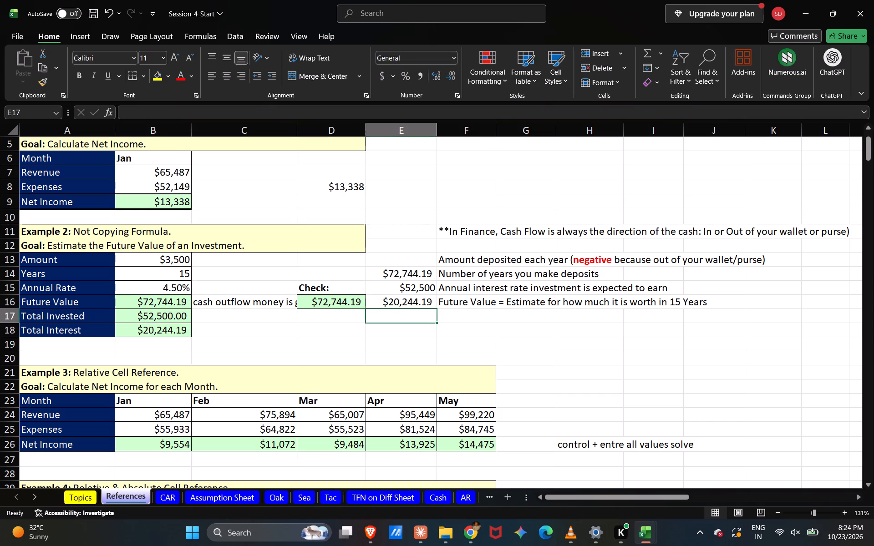
# Examine the formulas behind the monthly Revenue and Expenses figures in rows 24 and 25 of Example 3.
pyautogui.scroll(-2, 488, 317)
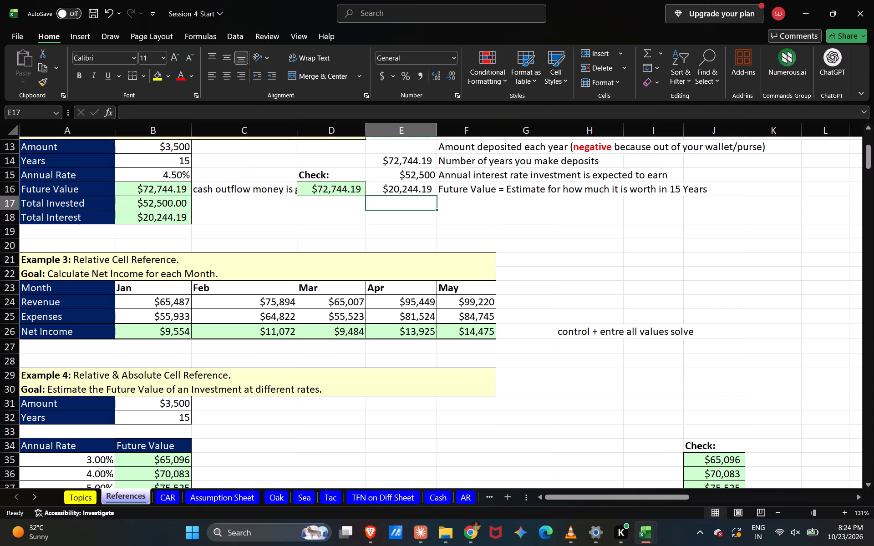
pyautogui.click(178, 307)
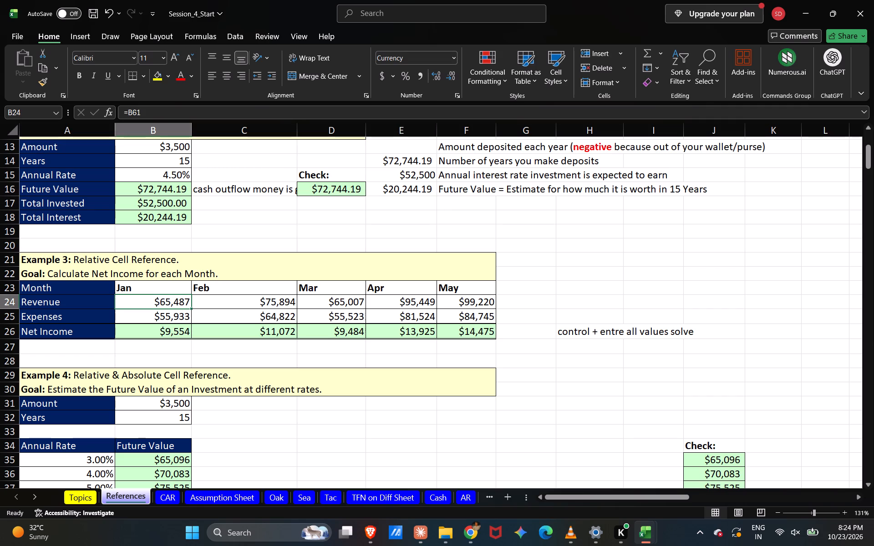
pyautogui.click(213, 302)
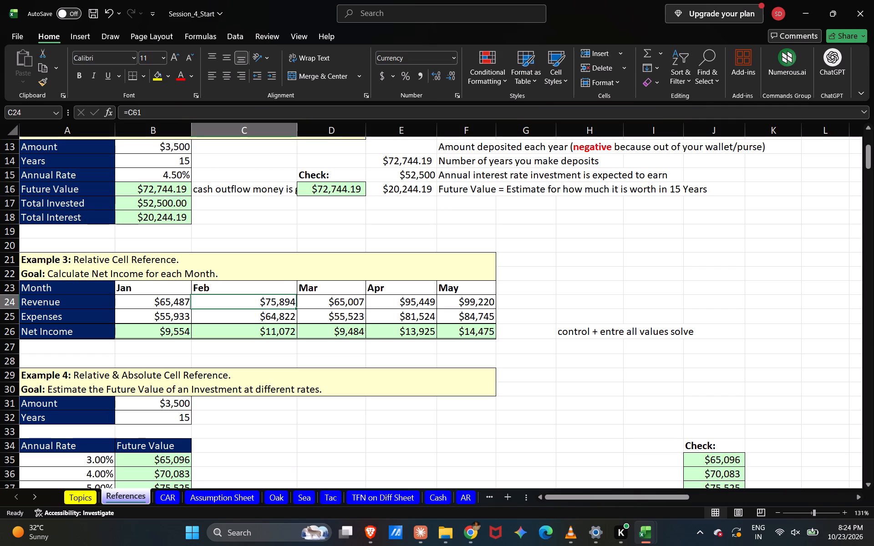
pyautogui.click(312, 303)
pyautogui.click(407, 298)
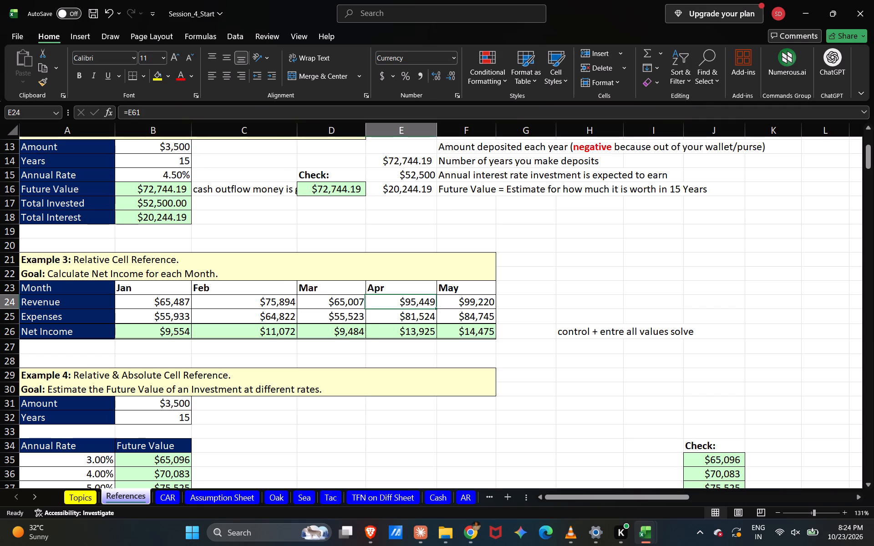
pyautogui.click(451, 307)
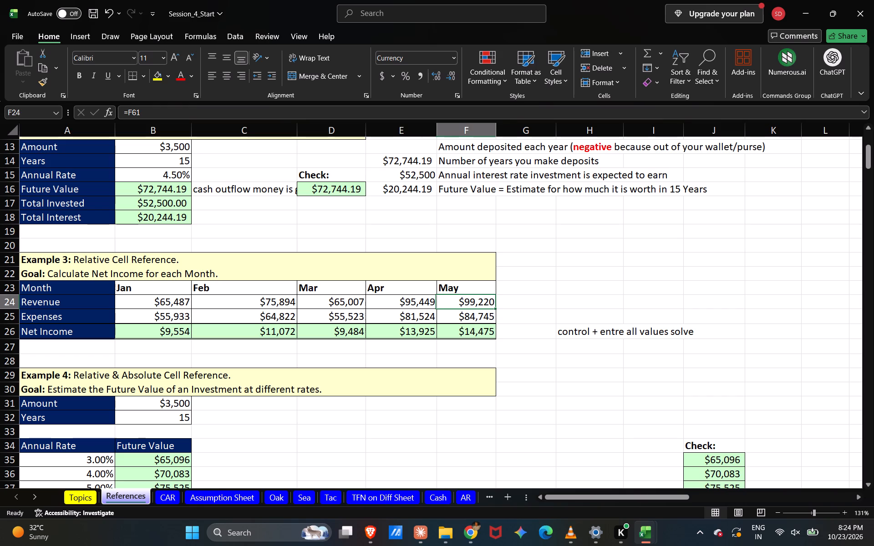
pyautogui.click(177, 319)
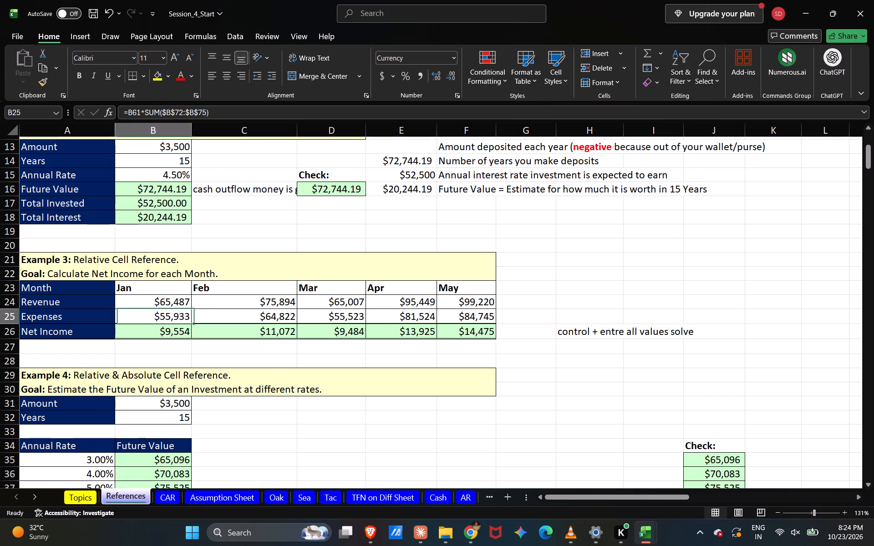
pyautogui.click(271, 317)
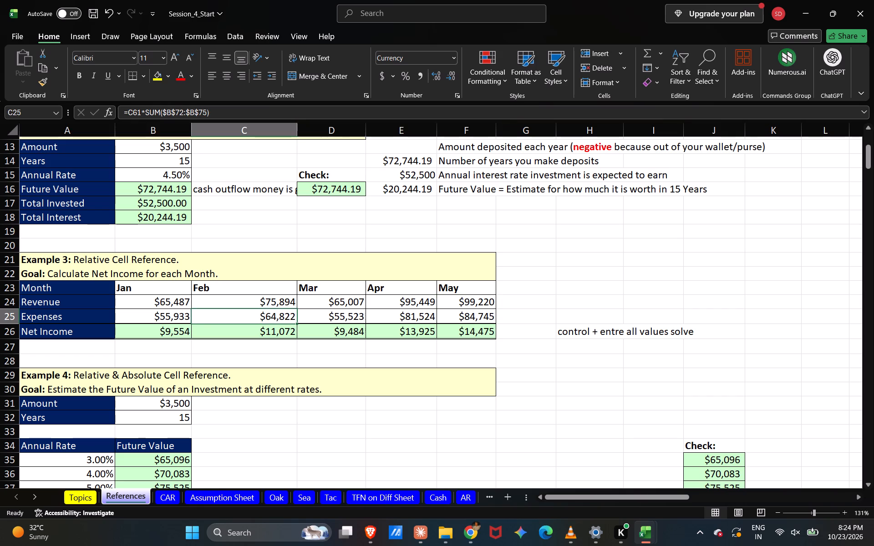
pyautogui.click(151, 315)
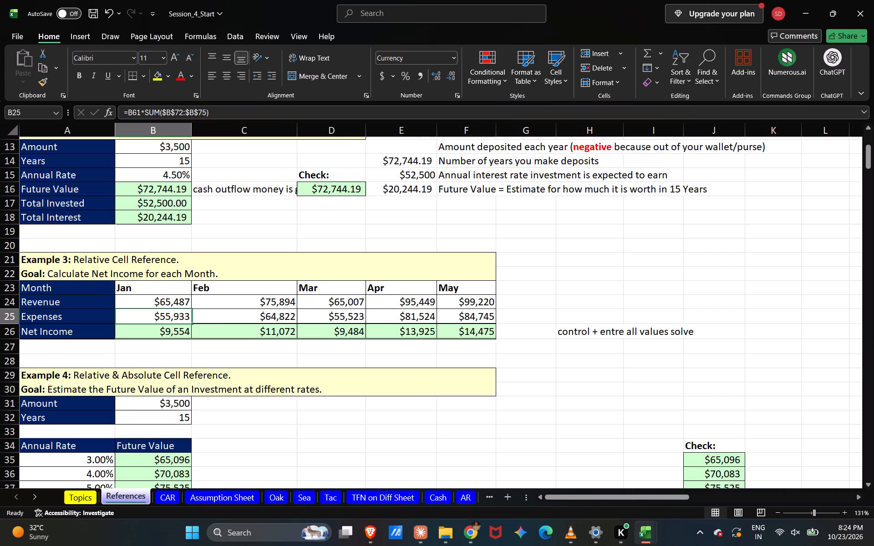
# Examine Example 6's monthly table and the vertical assumption table that feed Example 3's figures, and return to Example 3.
pyautogui.scroll(-8, 197, 237)
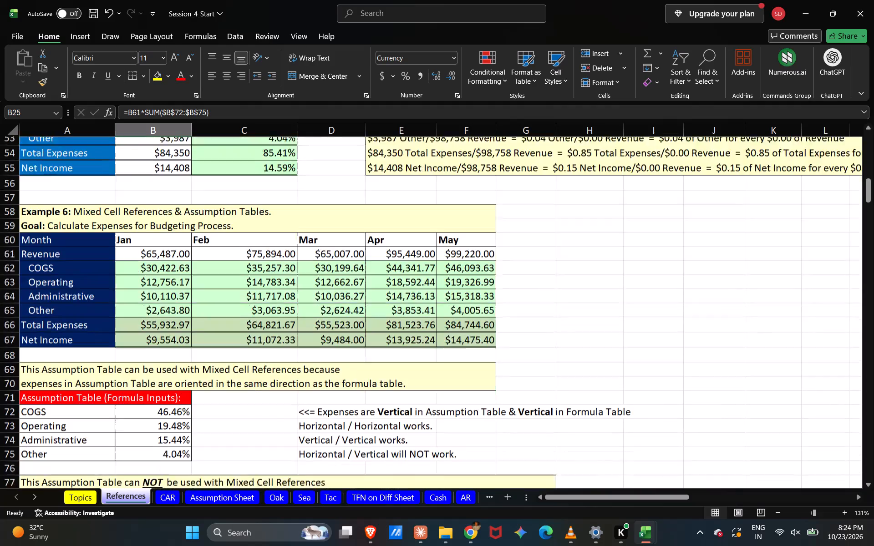
pyautogui.scroll(-2, 197, 237)
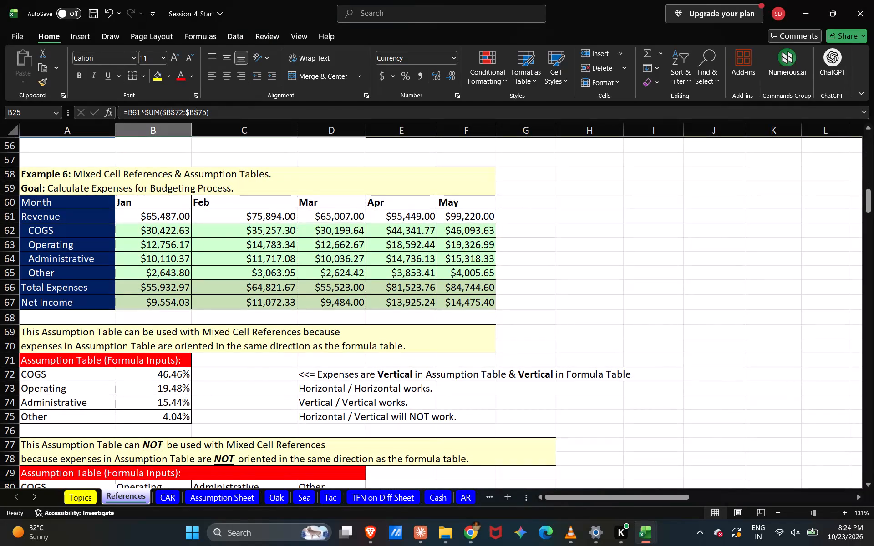
pyautogui.scroll(6, 197, 237)
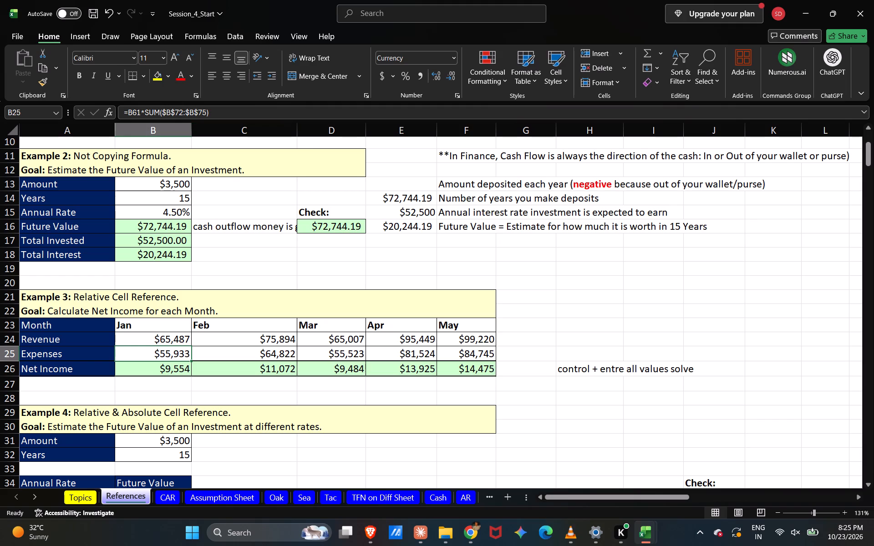
pyautogui.click(176, 344)
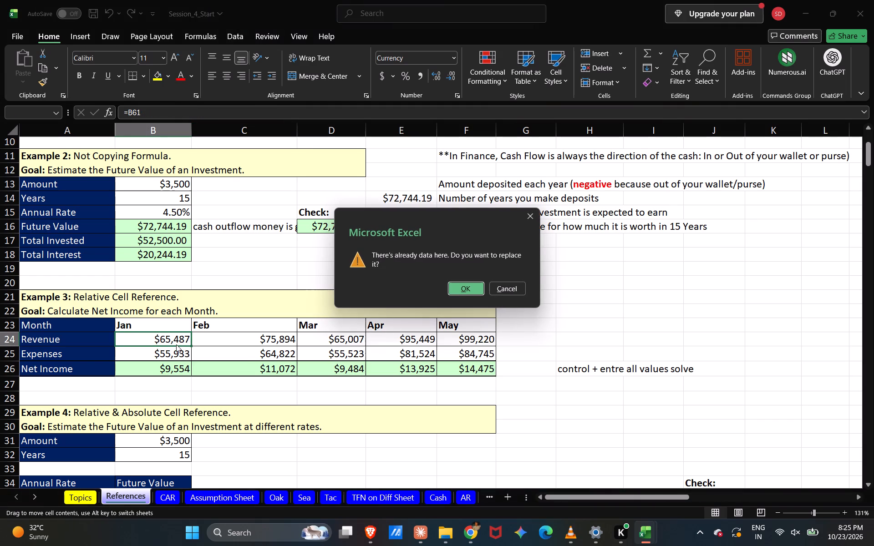
pyautogui.click(527, 217)
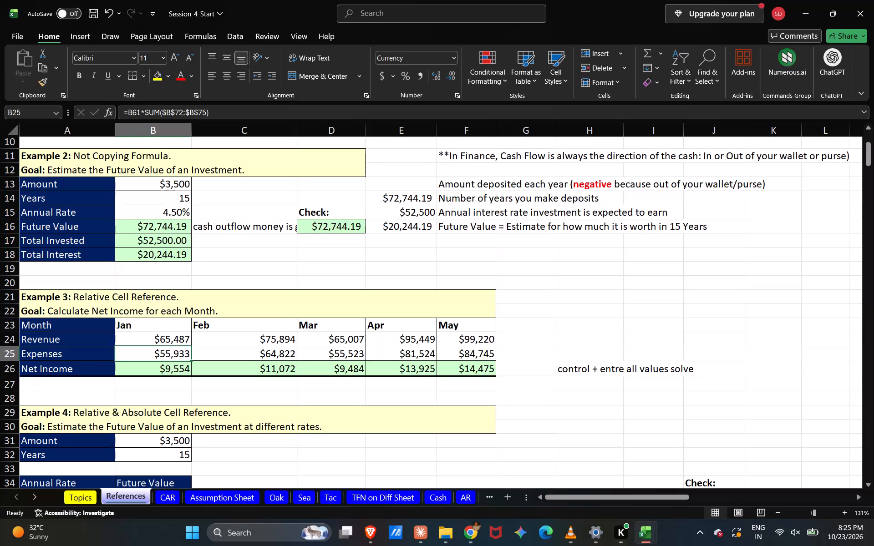
# Examine the relative-reference Net Income formulas for January to May in B26:F26 of Example 3.
pyautogui.click(165, 369)
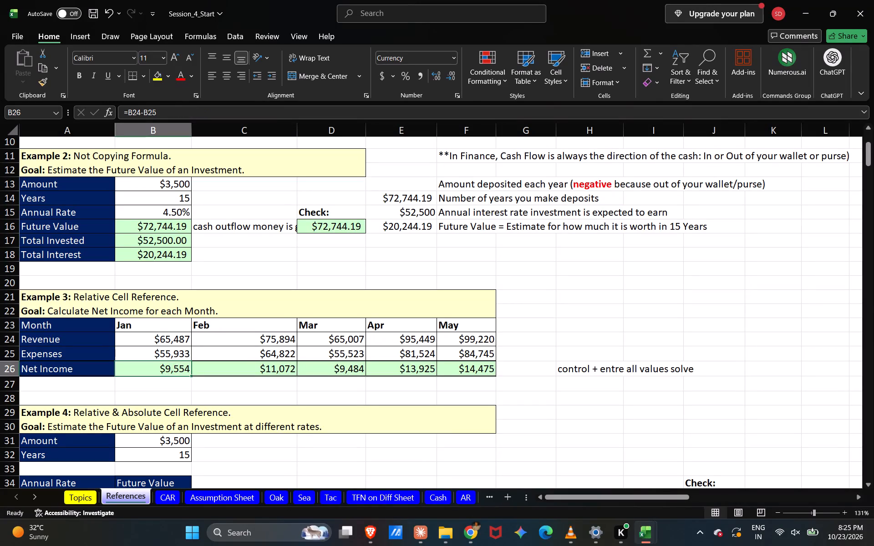
pyautogui.click(215, 372)
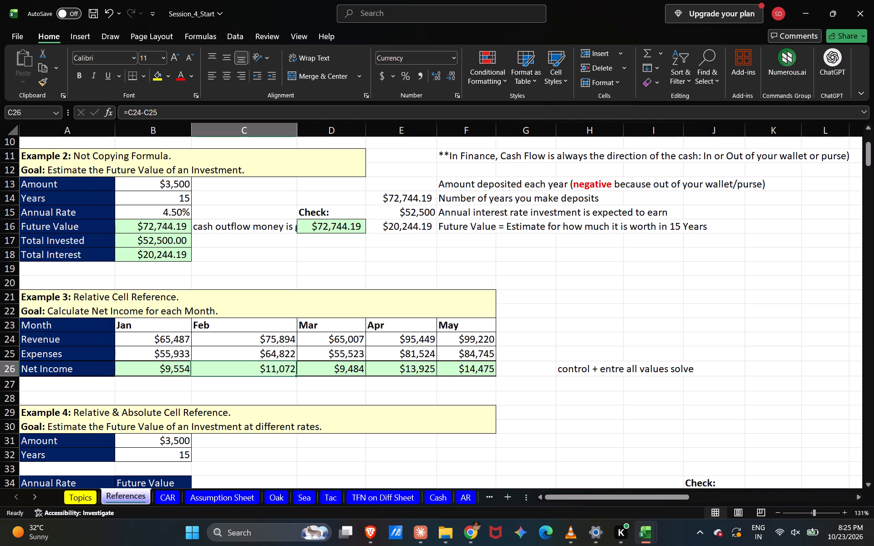
pyautogui.click(339, 371)
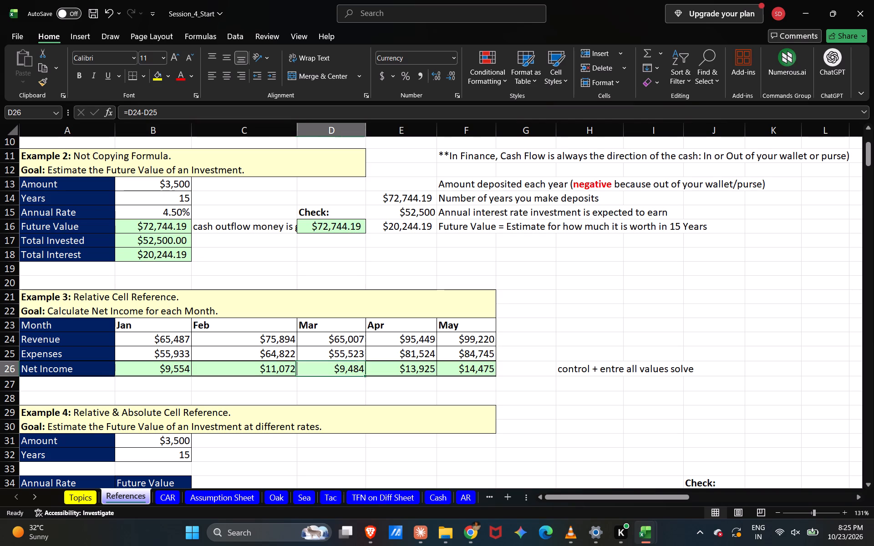
pyautogui.click(416, 371)
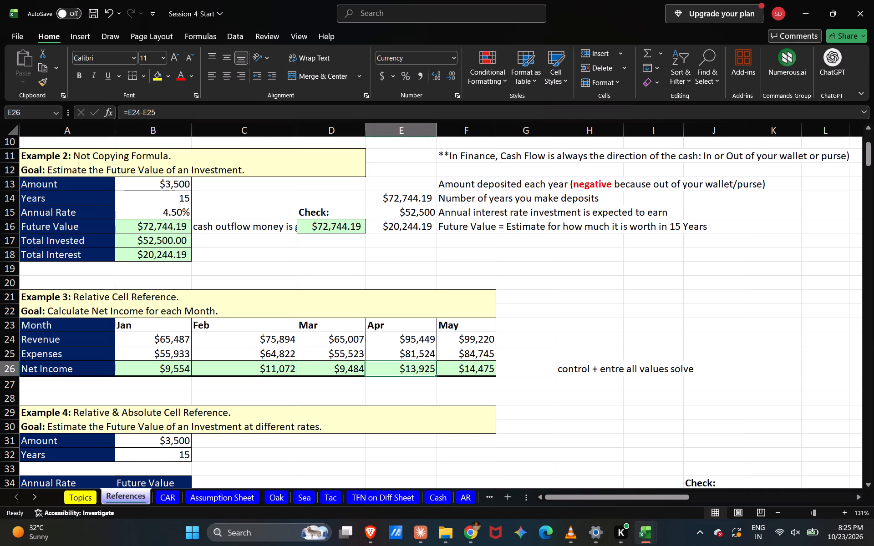
pyautogui.click(466, 374)
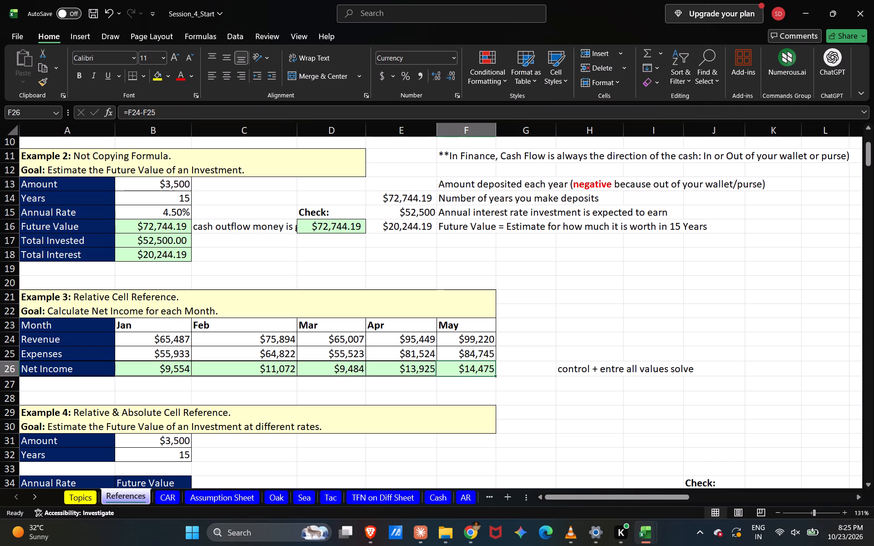
pyautogui.click(412, 370)
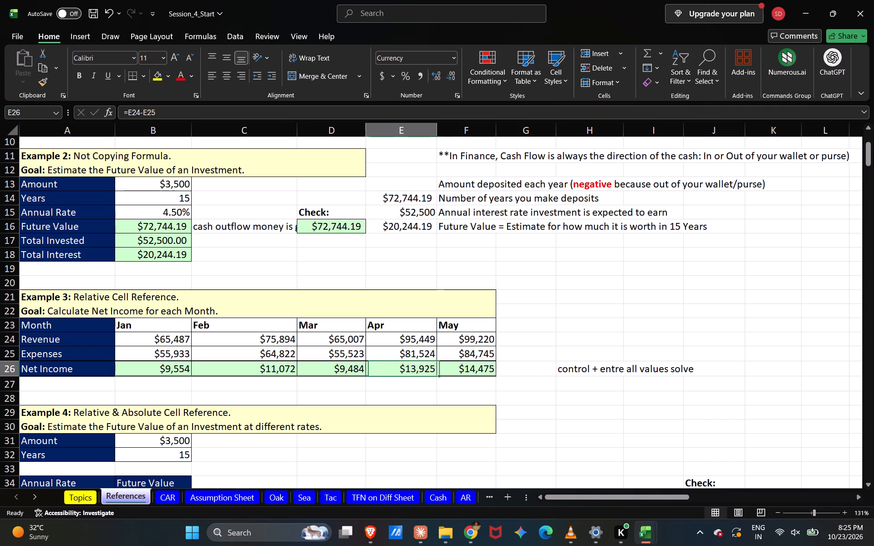
pyautogui.click(172, 384)
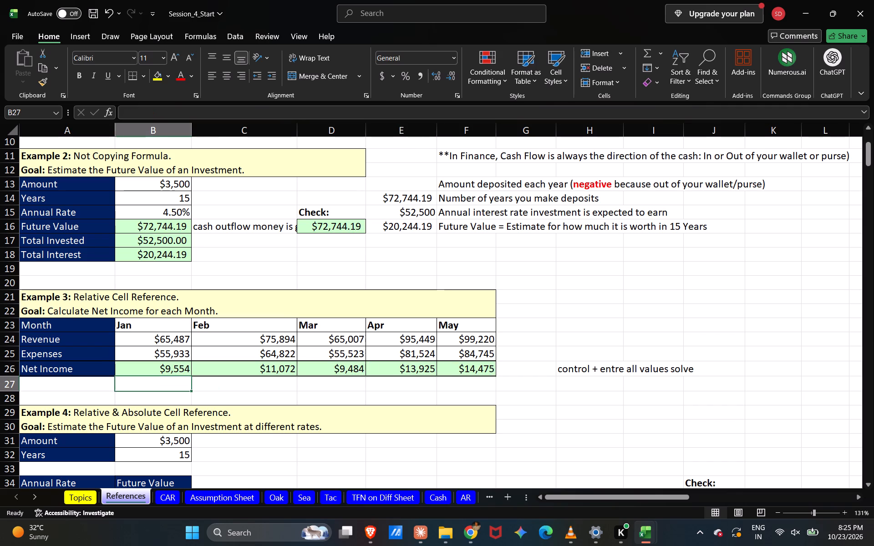
# Calculate January's net income in cell B27 below Example 3's table with the formula =B24-B25.
pyautogui.press('=')
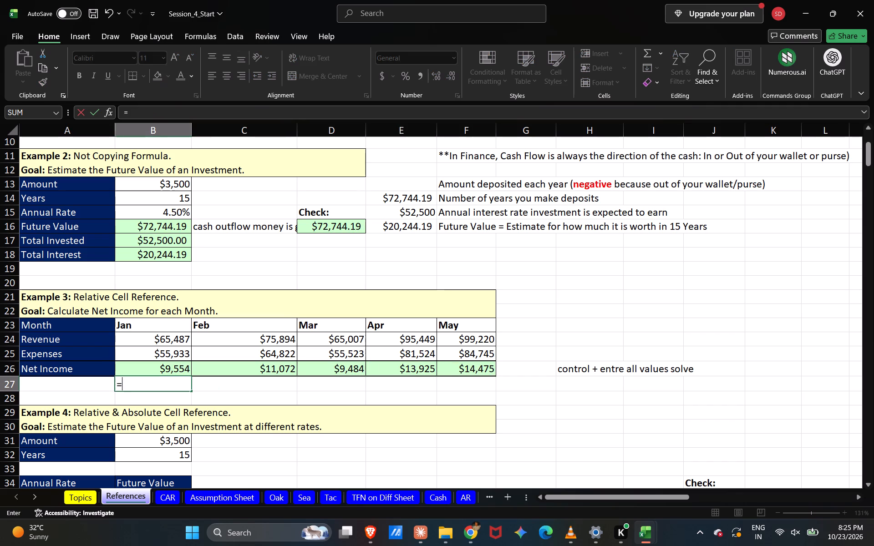
pyautogui.keyDown('shift'); pyautogui.click(172, 338); pyautogui.keyUp('shift')
pyautogui.write('--')
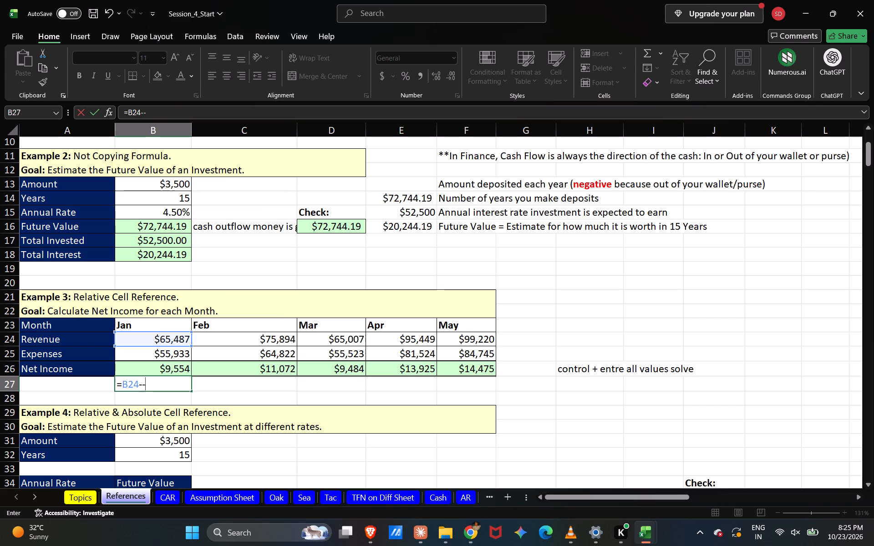
pyautogui.keyDown('shift'); pyautogui.click(179, 356); pyautogui.keyUp('shift')
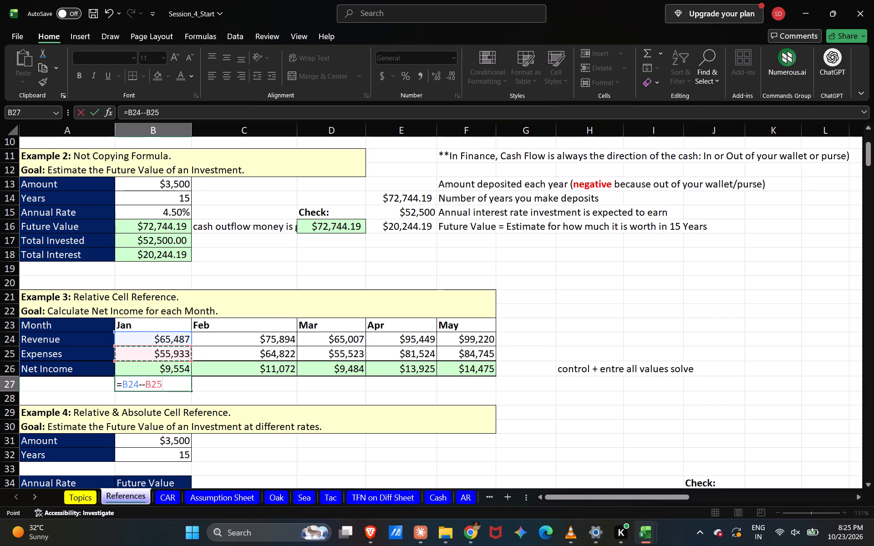
pyautogui.press('Left')
pyautogui.press('Left')
pyautogui.press('Left')
pyautogui.press('Right')
pyautogui.click(146, 383)
pyautogui.press('BackSpace')
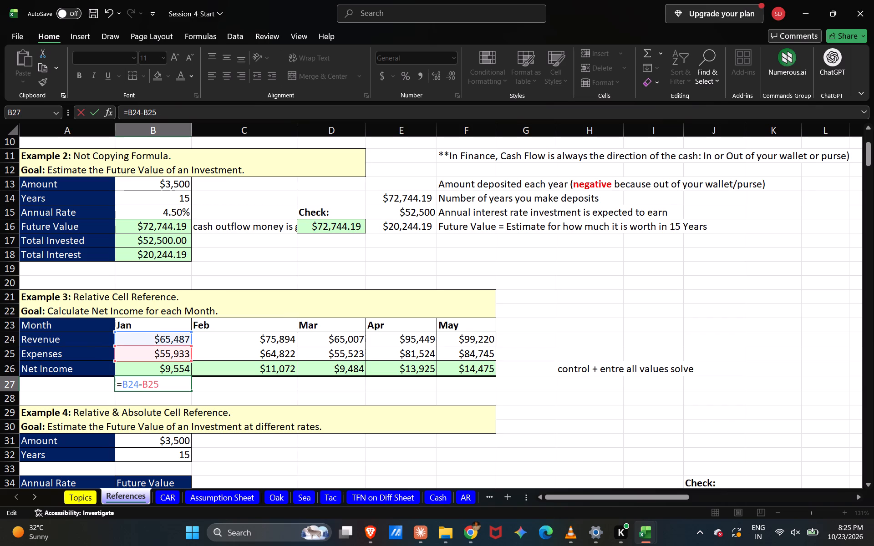
pyautogui.hotkey('shift', 'Return')
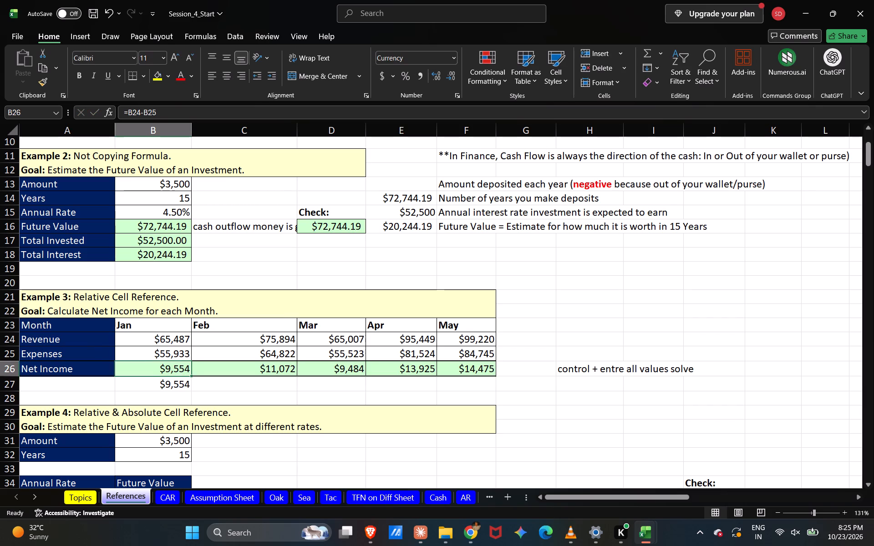
# Fill the net income formula from B27 across to F27 to cover February through May.
pyautogui.click(186, 384)
pyautogui.moveTo(192, 390); pyautogui.dragTo(236, 381)
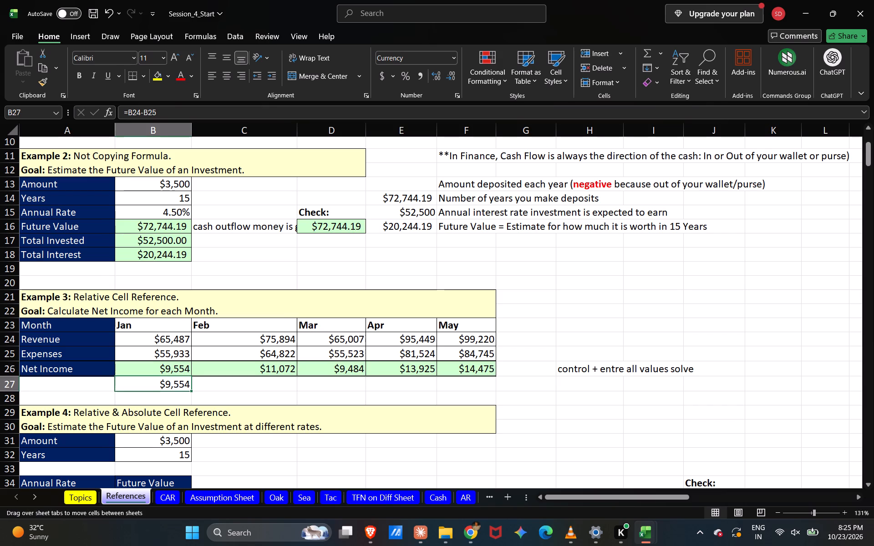
pyautogui.moveTo(236, 381); pyautogui.dragTo(474, 377)
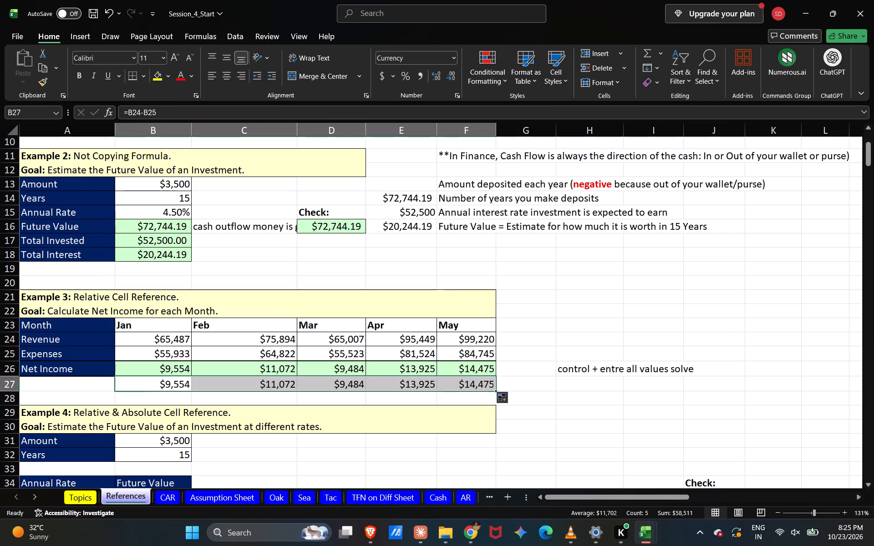
pyautogui.click(511, 383)
# Go to Example 4 and select spare cell C35 beside the future value for the 3.00% annual rate.
pyautogui.scroll(-1, 511, 383)
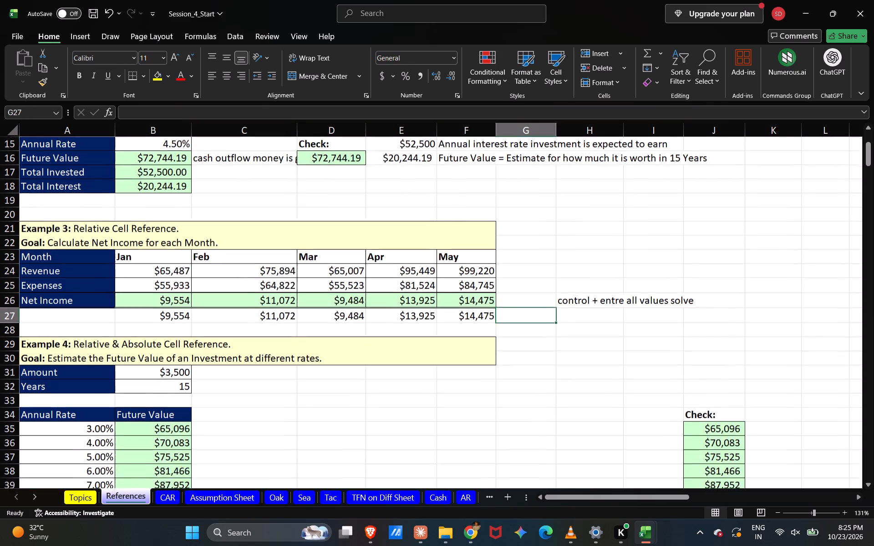
pyautogui.scroll(-2, 511, 383)
pyautogui.scroll(1, 511, 383)
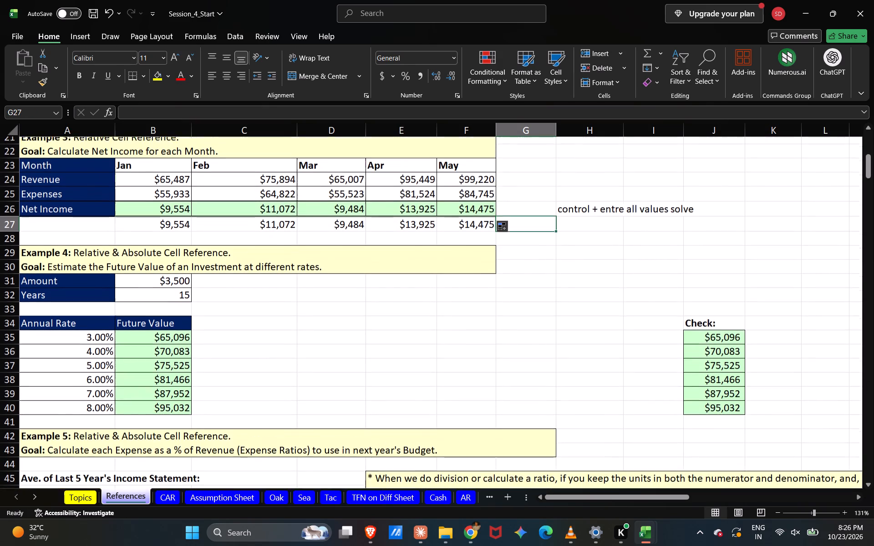
pyautogui.scroll(1, 511, 383)
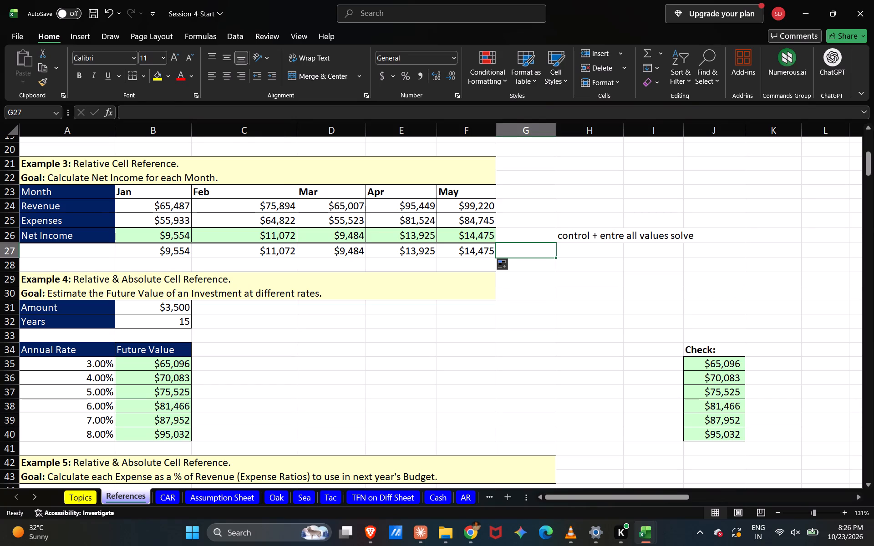
pyautogui.click(254, 363)
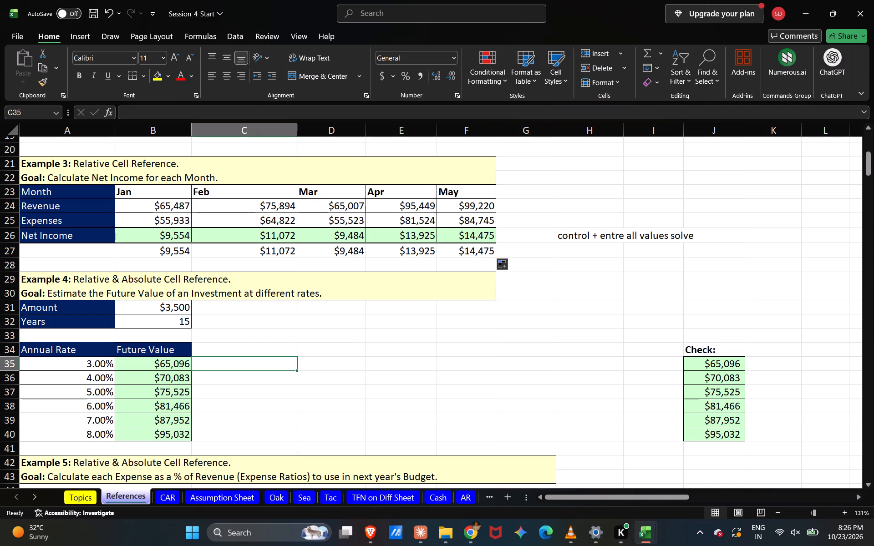
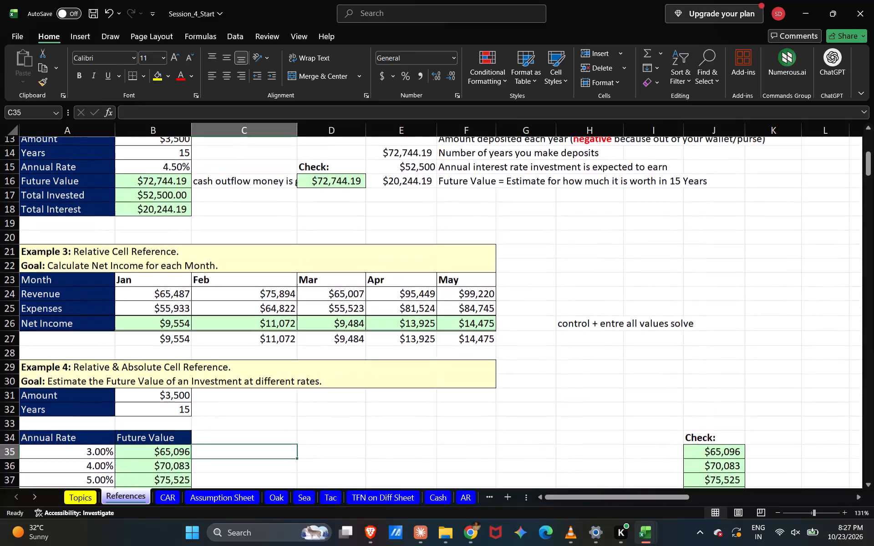
# Review the worked examples on the References sheet from Example 1 down to the future value table of Example 4.
pyautogui.scroll(-1, 269, 291)
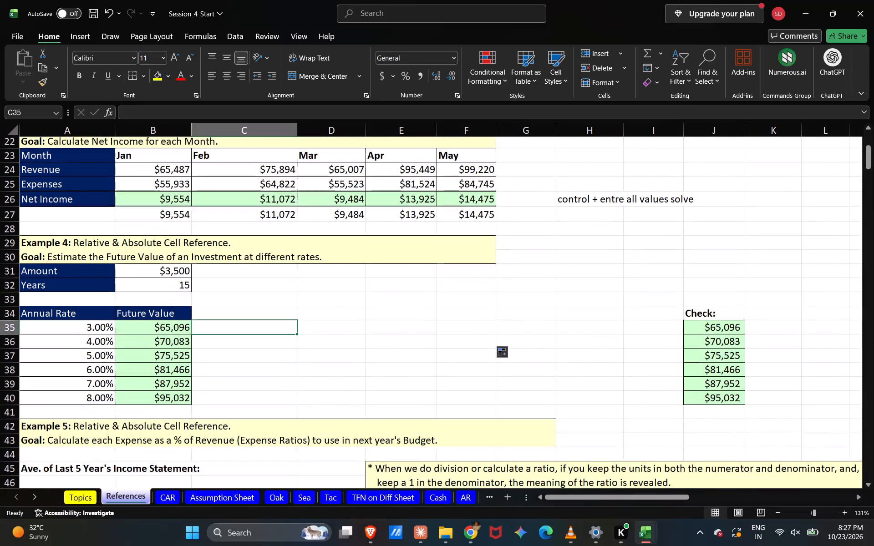
pyautogui.scroll(-1, 269, 291)
pyautogui.scroll(4, 269, 291)
pyautogui.scroll(-1, 270, 286)
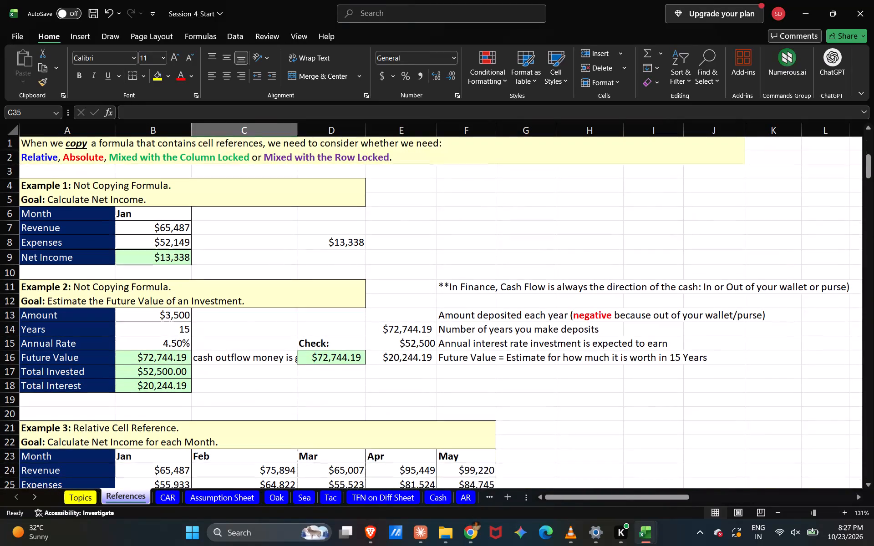
pyautogui.scroll(-1, 270, 286)
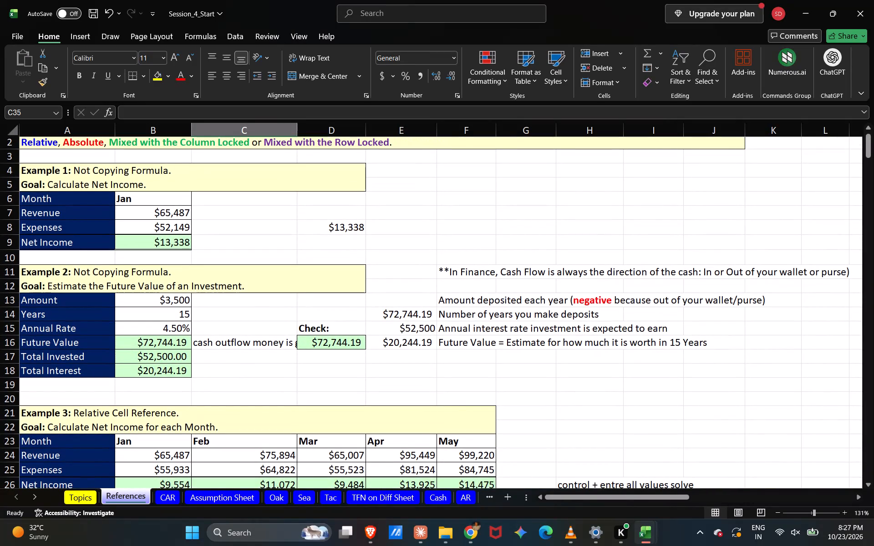
pyautogui.scroll(-1, 270, 286)
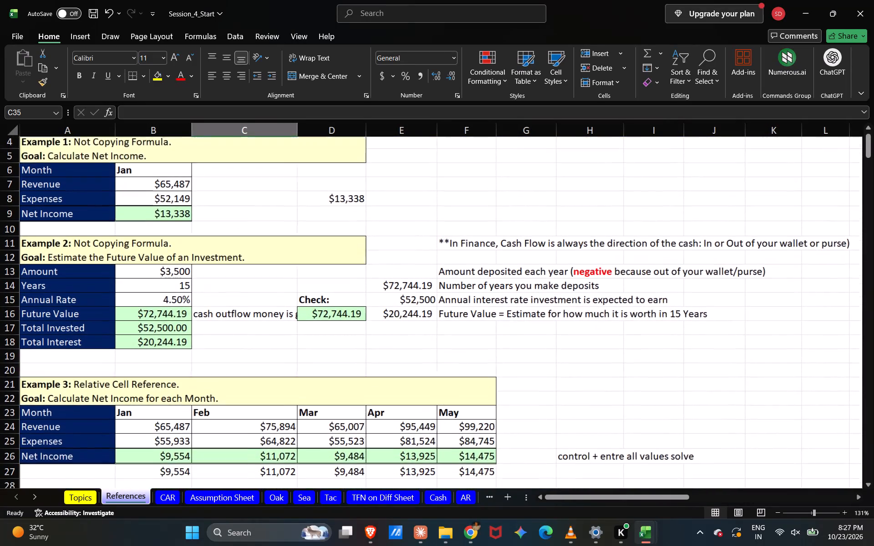
pyautogui.scroll(-1, 270, 286)
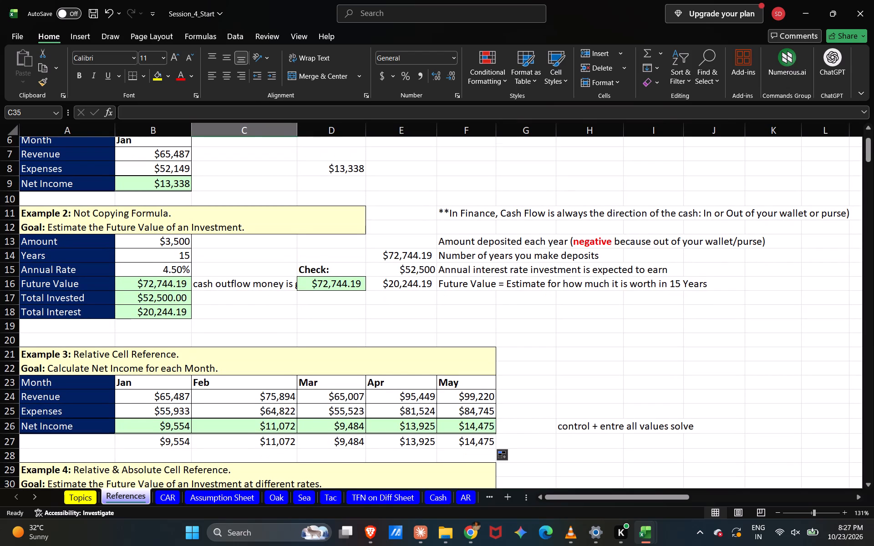
pyautogui.scroll(-1, 270, 286)
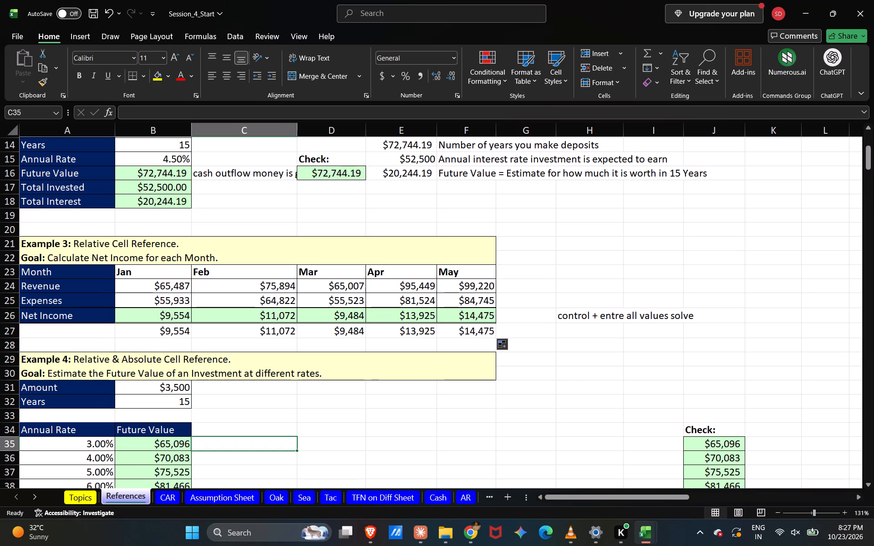
pyautogui.scroll(-1, 122, 298)
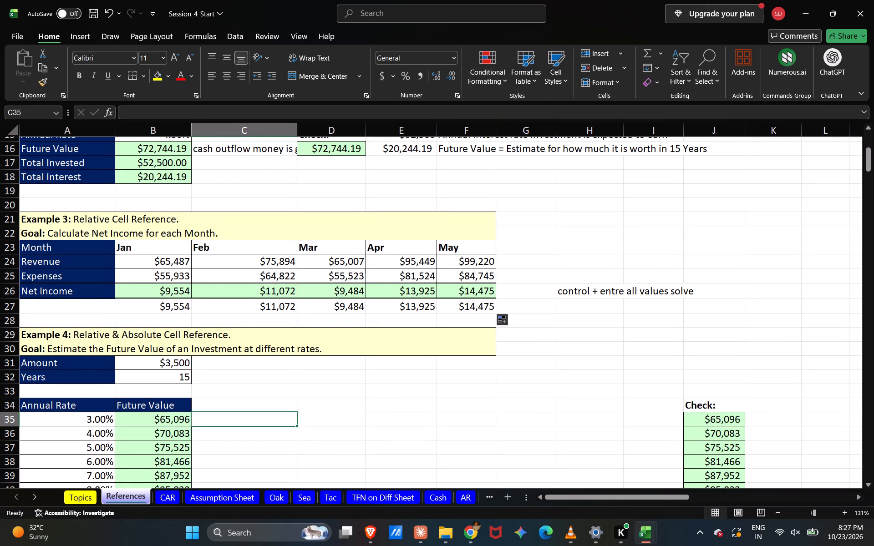
pyautogui.scroll(-2, 122, 298)
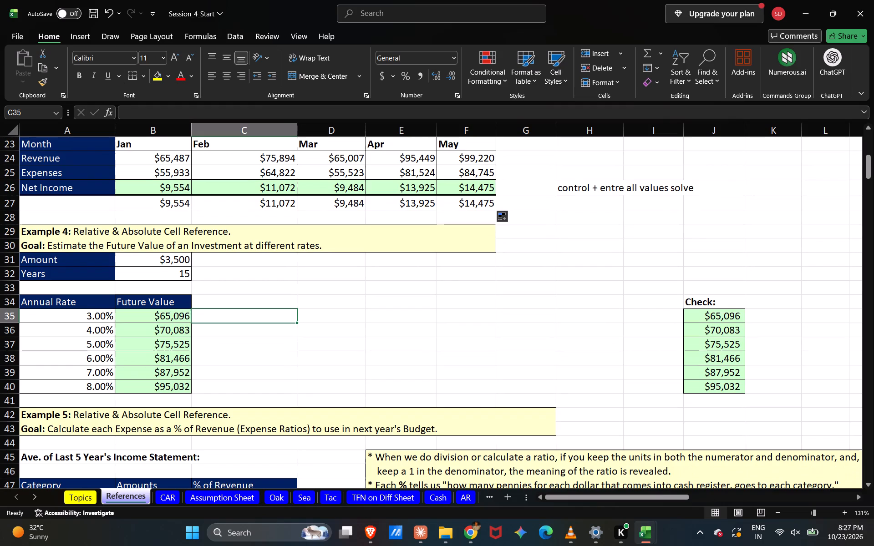
# Examine Example 4's amount in B31, years in B32 and the future value formula for the 3.00% rate in B35.
pyautogui.click(170, 266)
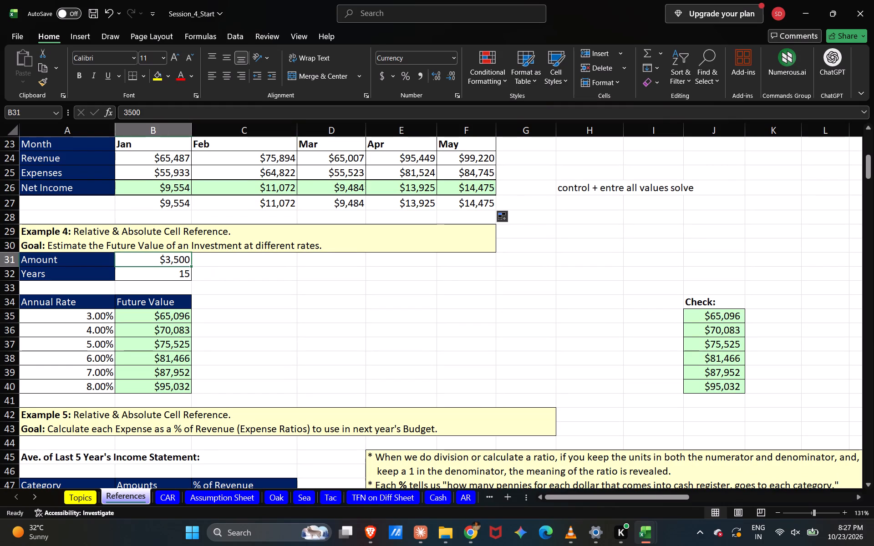
pyautogui.click(174, 273)
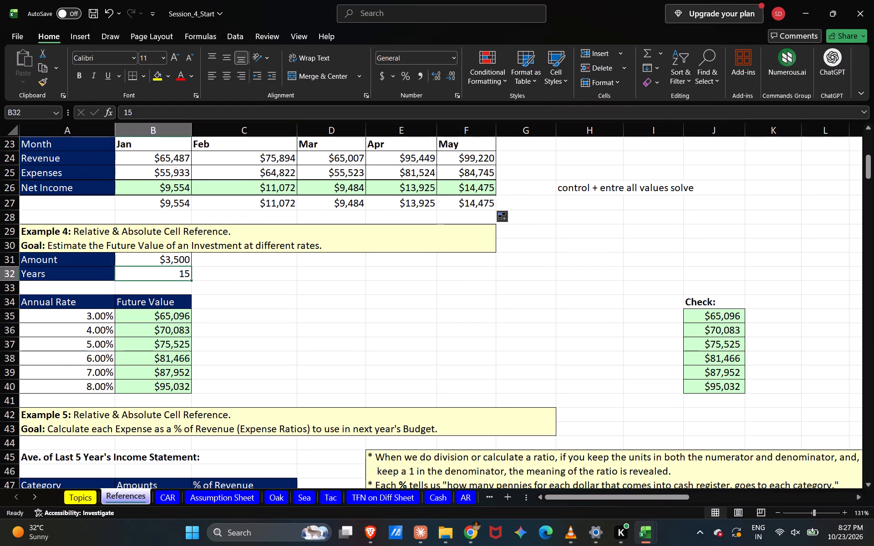
pyautogui.click(176, 315)
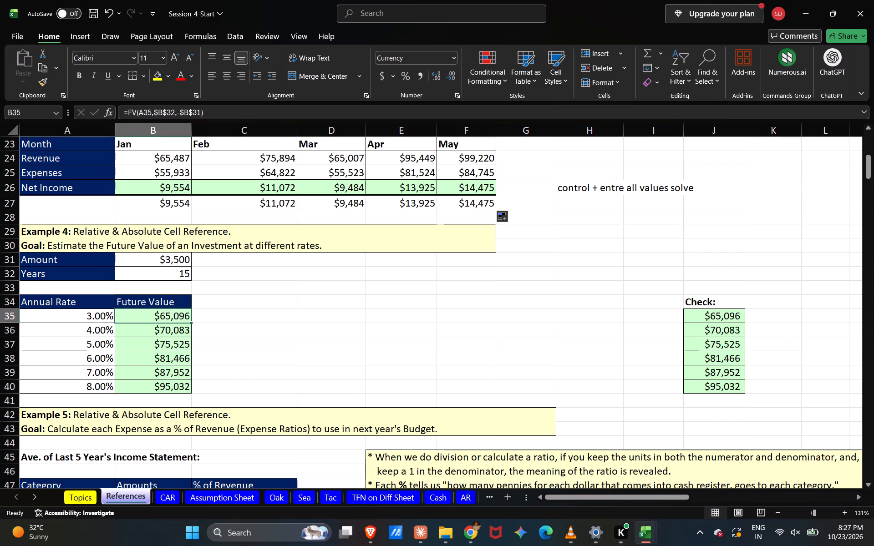
pyautogui.scroll(-1, 217, 317)
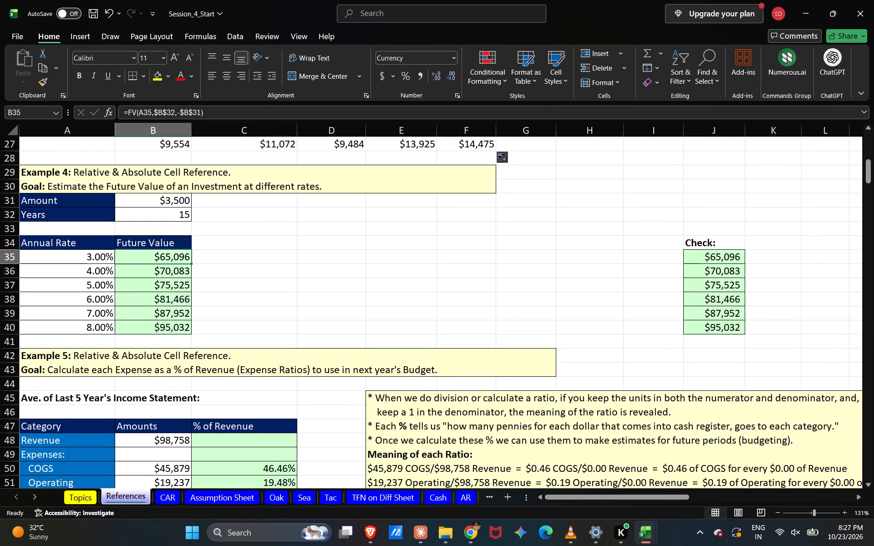
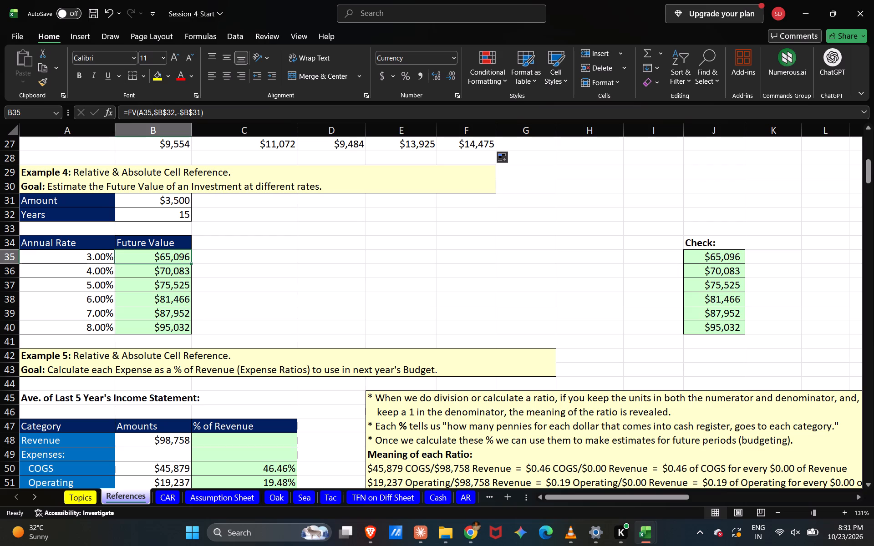
# Write an FV formula in C35 using the rate in A35, the years in B32 and the amount in B31.
pyautogui.click(227, 258)
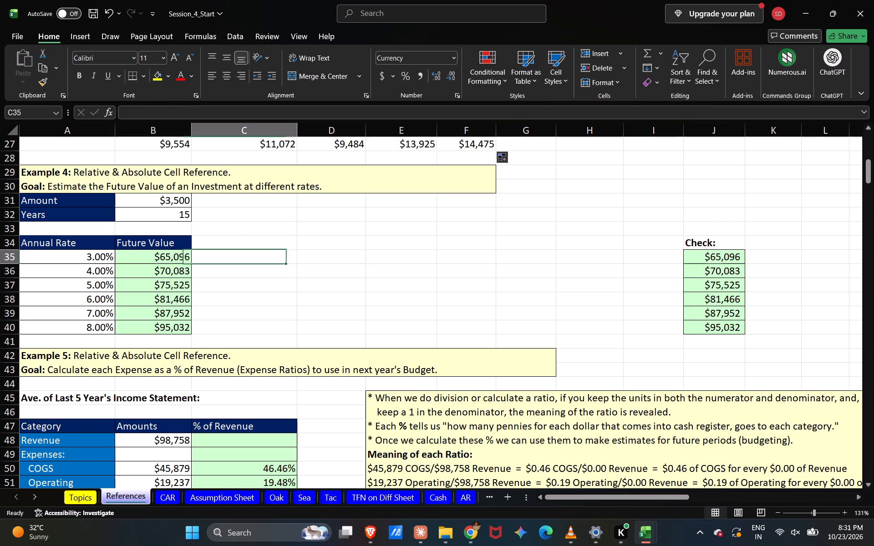
pyautogui.press('=')
pyautogui.write('fv')
pyautogui.press('Tab')
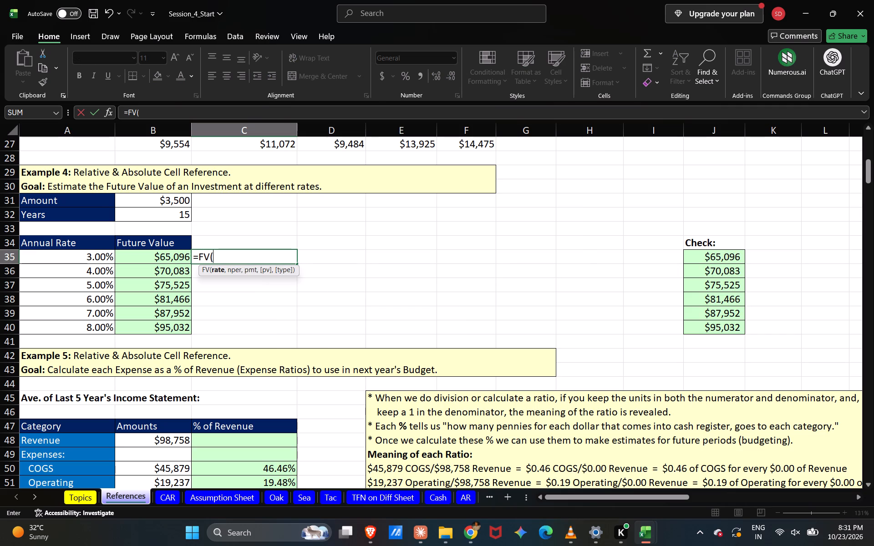
pyautogui.keyDown('shift'); pyautogui.click(97, 260); pyautogui.keyUp('shift')
pyautogui.press(',')
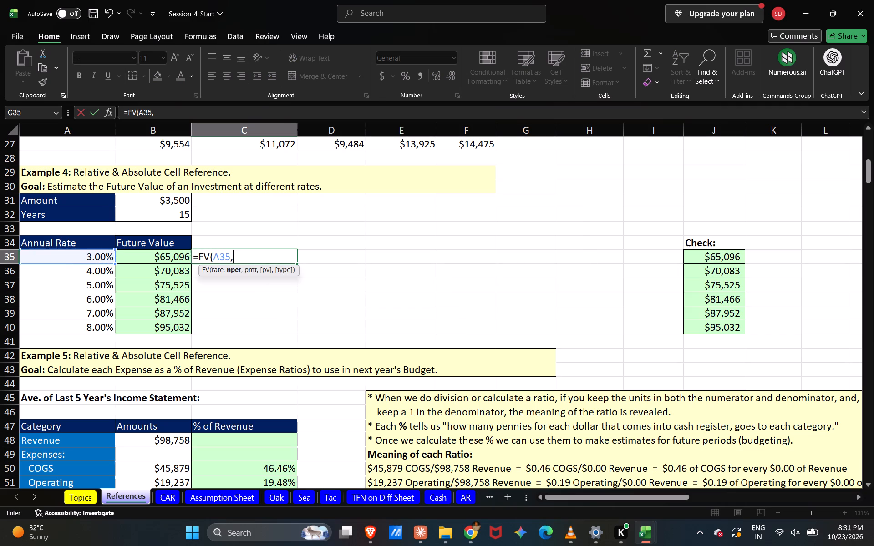
pyautogui.keyDown('shift'); pyautogui.click(170, 214); pyautogui.keyUp('shift')
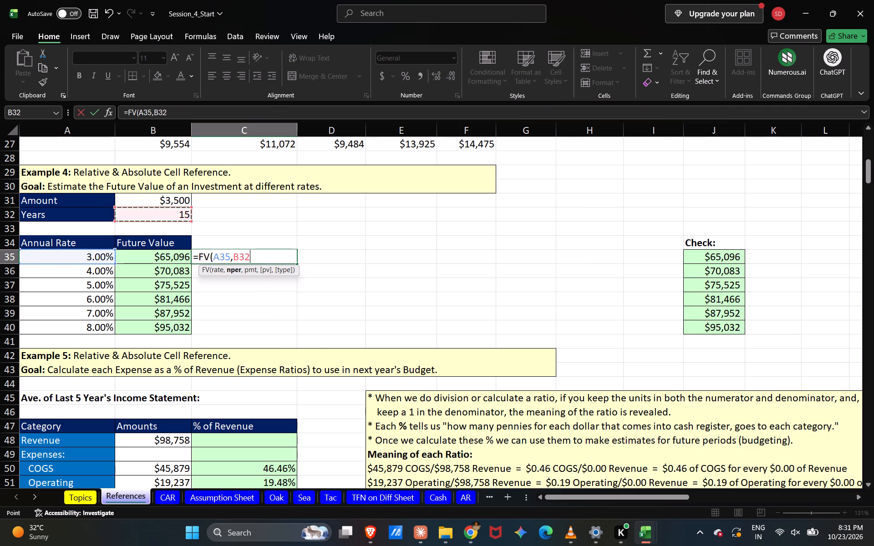
pyautogui.press(',')
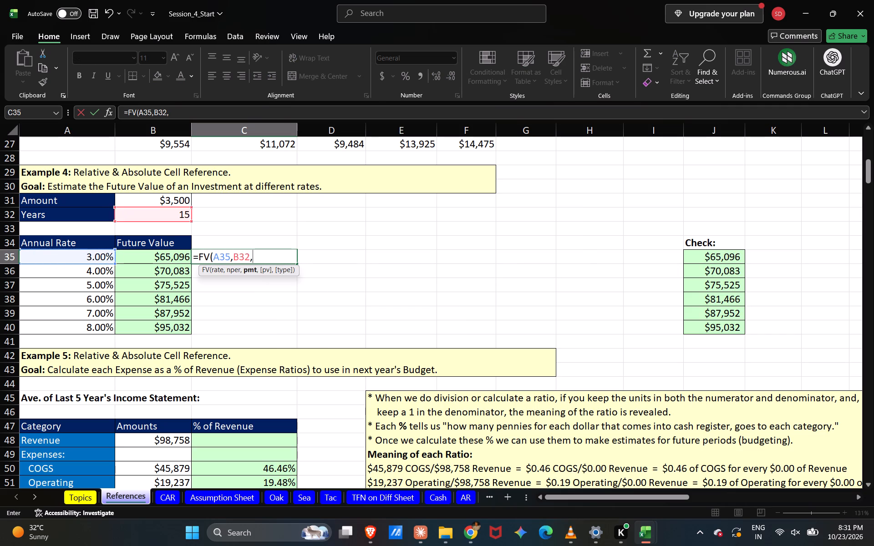
pyautogui.keyDown('shift'); pyautogui.click(178, 193); pyautogui.keyUp('shift')
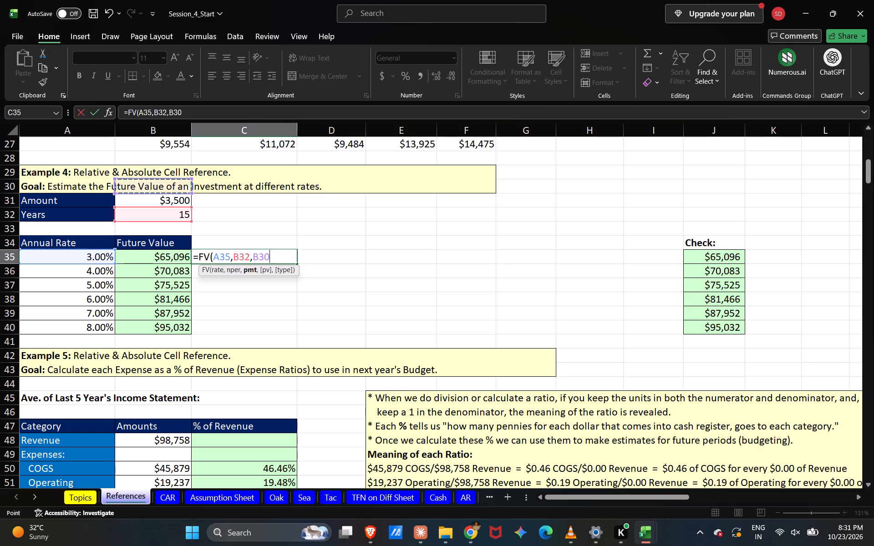
pyautogui.keyDown('shift'); pyautogui.click(177, 199); pyautogui.keyUp('shift')
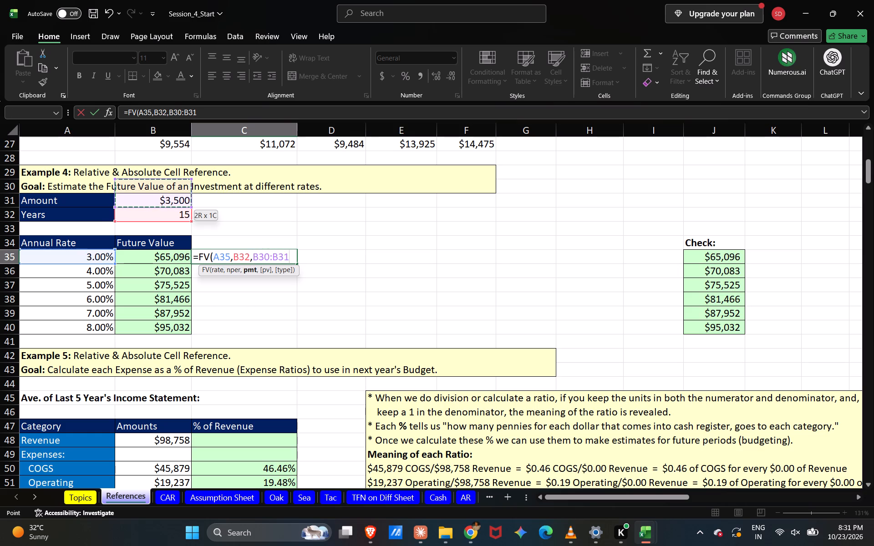
pyautogui.press('BackSpace')
pyautogui.press('BackSpace')
pyautogui.press('BackSpace')
pyautogui.press('BackSpace')
pyautogui.press('BackSpace')
pyautogui.press('BackSpace')
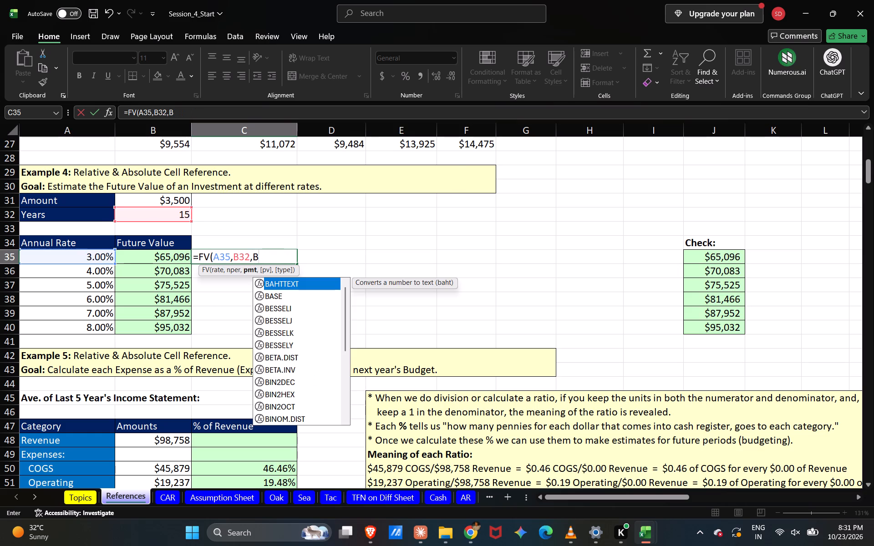
pyautogui.press('BackSpace')
pyautogui.keyDown('shift'); pyautogui.click(177, 199); pyautogui.keyUp('shift')
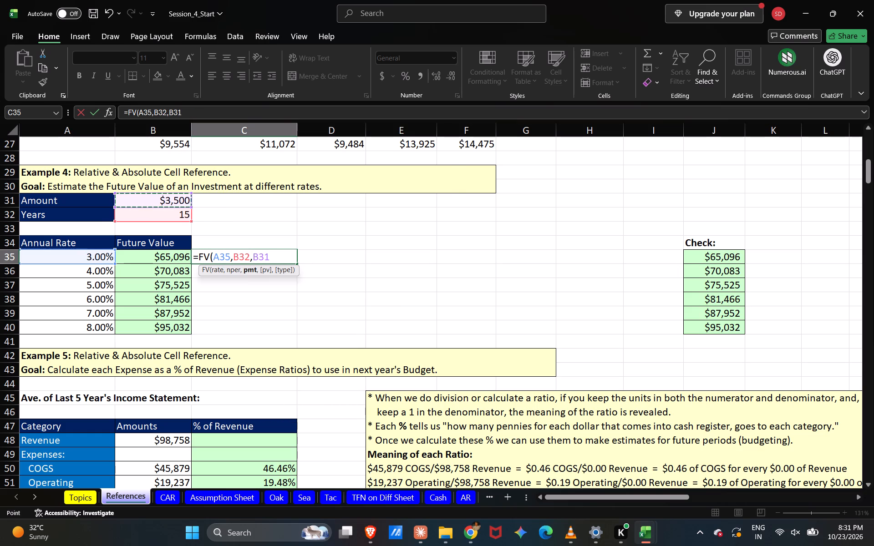
pyautogui.hotkey('shift', ')')
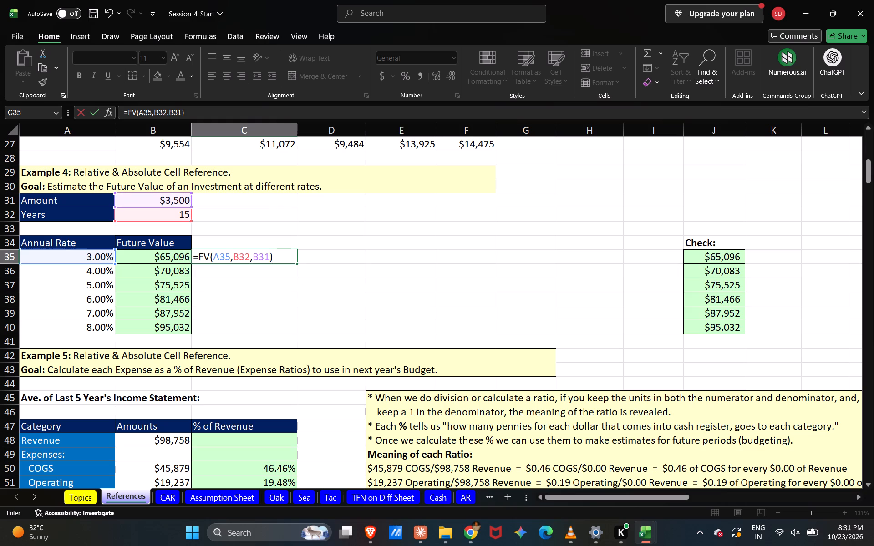
# Make the years and amount references absolute in C35's formula so it reads =FV(A35,$B$32,$B$31).
pyautogui.click(239, 257)
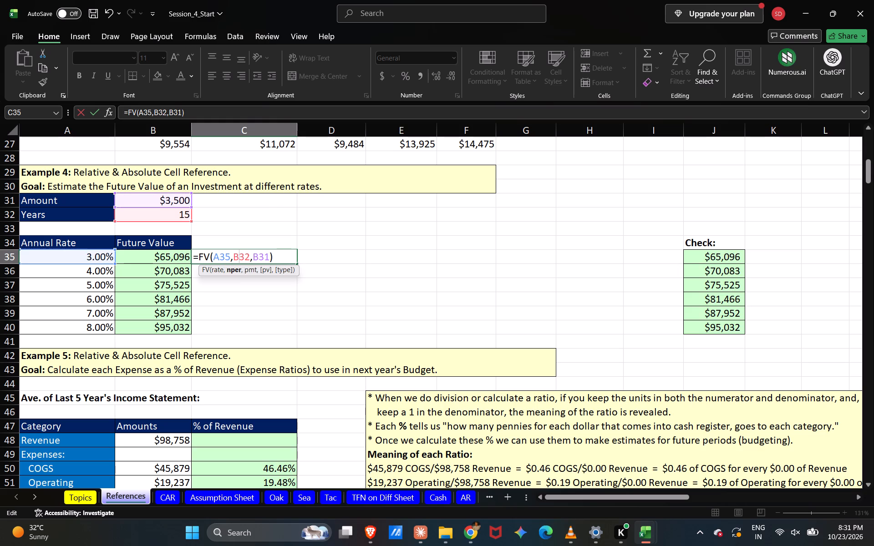
pyautogui.hotkey('shift', '$')
pyautogui.press('Left')
pyautogui.press('Left')
pyautogui.hotkey('shift', '$')
pyautogui.press('Right')
pyautogui.press('Right')
pyautogui.press('Right')
pyautogui.press('Right')
pyautogui.press('Right')
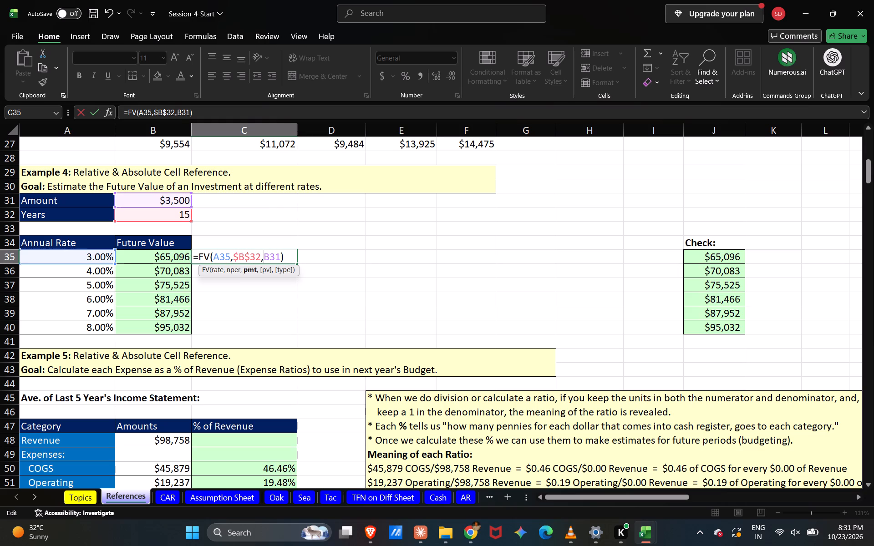
pyautogui.hotkey('shift', '$')
pyautogui.hotkey('shift', 'Right')
pyautogui.press('Right')
pyautogui.press('Right')
pyautogui.press('Left')
pyautogui.hotkey('shift', '$')
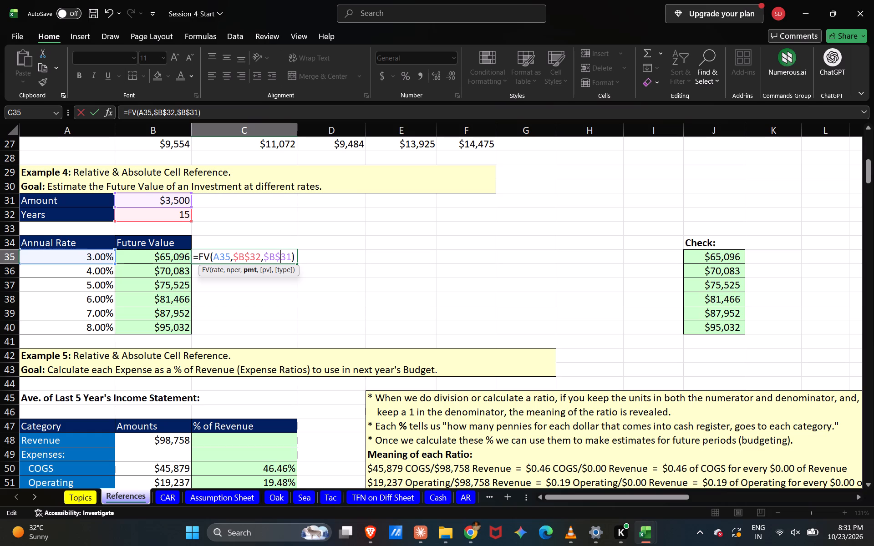
pyautogui.press('Return')
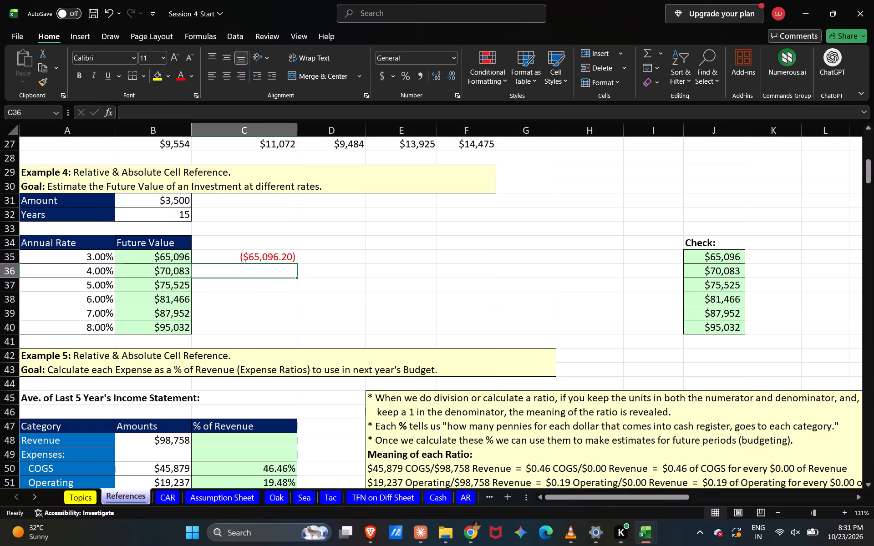
# Fill the future value formula in C35 down through C40 for the remaining annual rates.
pyautogui.click(274, 260)
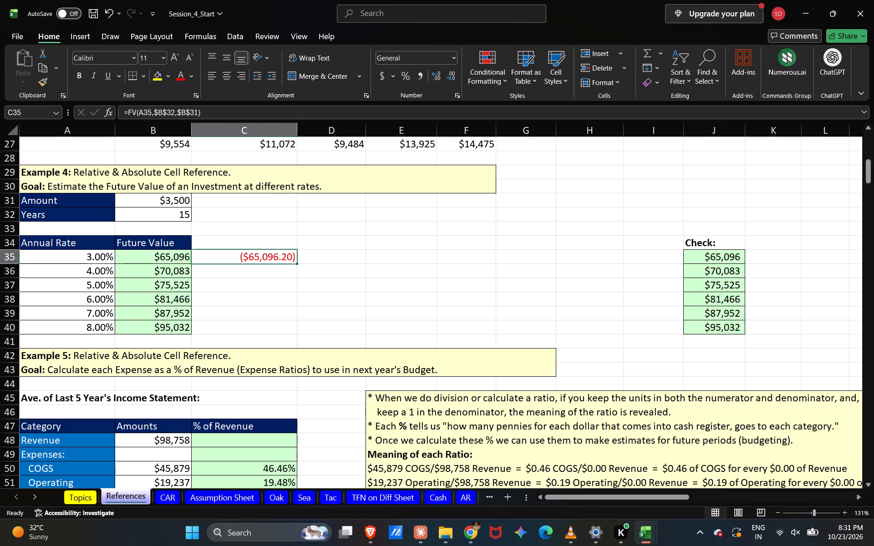
pyautogui.moveTo(297, 264); pyautogui.dragTo(293, 326)
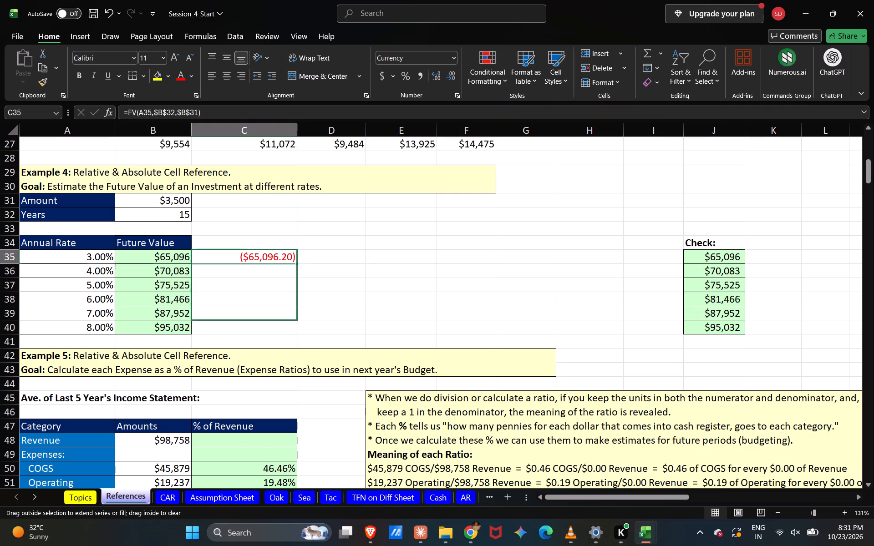
pyautogui.moveTo(293, 326); pyautogui.dragTo(295, 331)
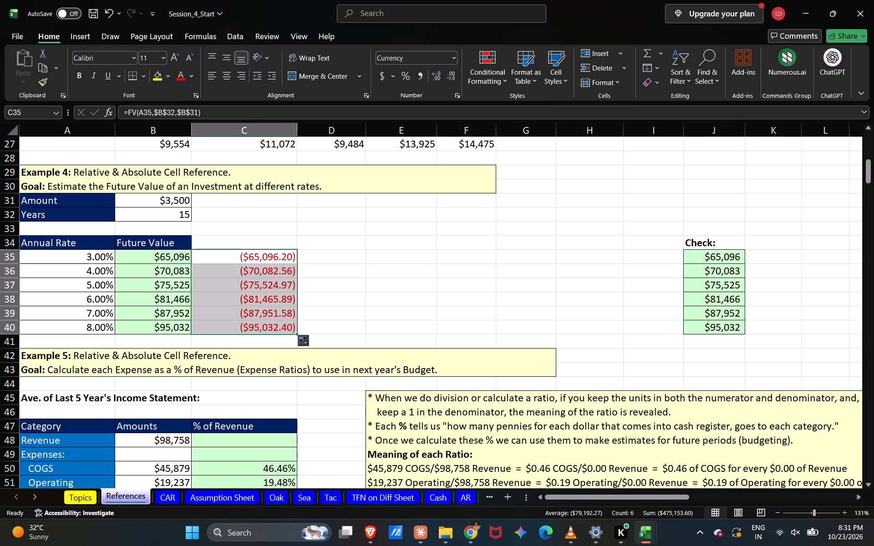
pyautogui.click(329, 292)
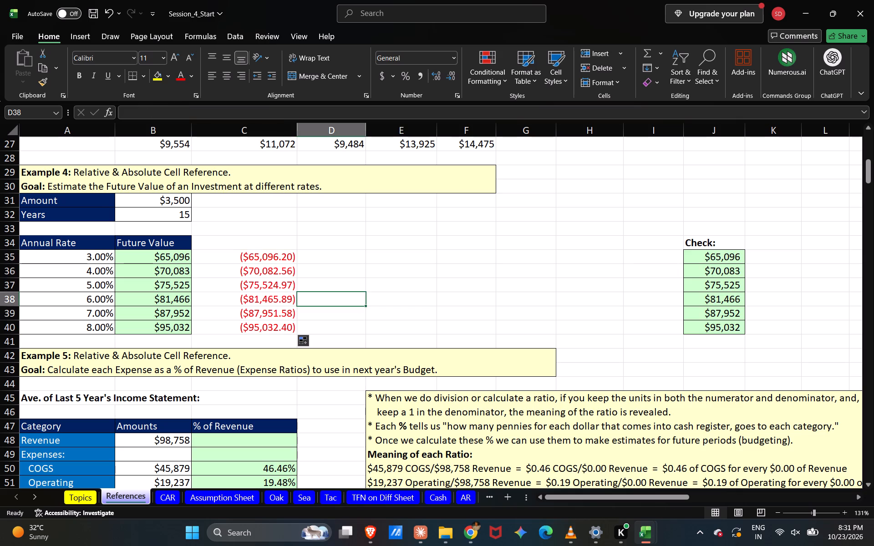
# Enter the heading "practice" in C34 above the recreated future values.
pyautogui.scroll(-1, 329, 292)
pyautogui.scroll(1, 329, 292)
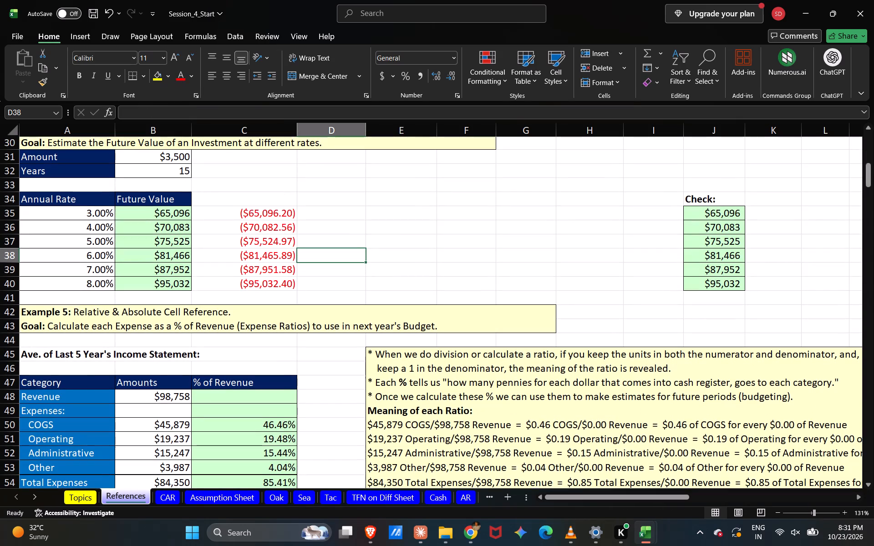
pyautogui.click(228, 199)
pyautogui.write('practui')
pyautogui.press('BackSpace')
pyautogui.press('BackSpace')
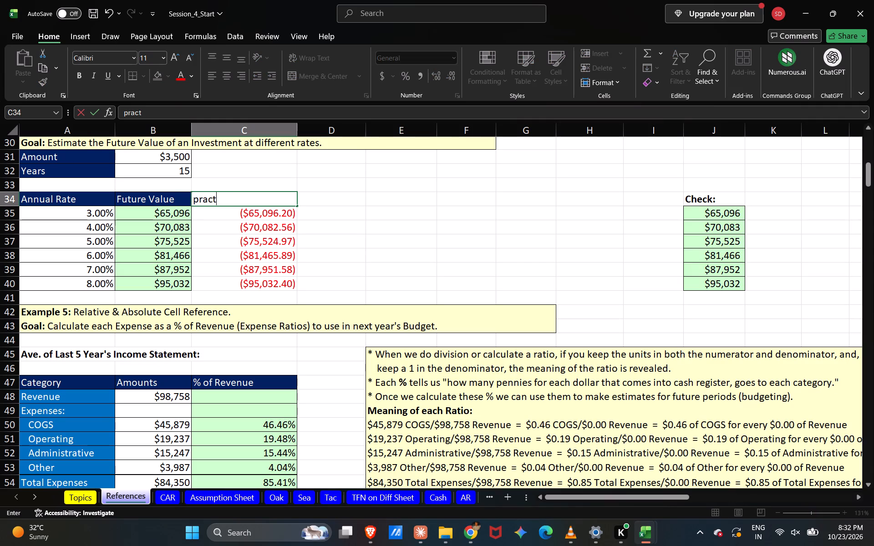
pyautogui.write('tice')
pyautogui.press('BackSpace')
pyautogui.press('BackSpace')
pyautogui.press('BackSpace')
pyautogui.press('BackSpace')
pyautogui.write('icw')
pyautogui.press('BackSpace')
pyautogui.press('e')
# Examine Example 5's income statement and ratio notes, then the COGS amount in B50 and its % of Revenue formula in C50.
pyautogui.scroll(-1, 346, 215)
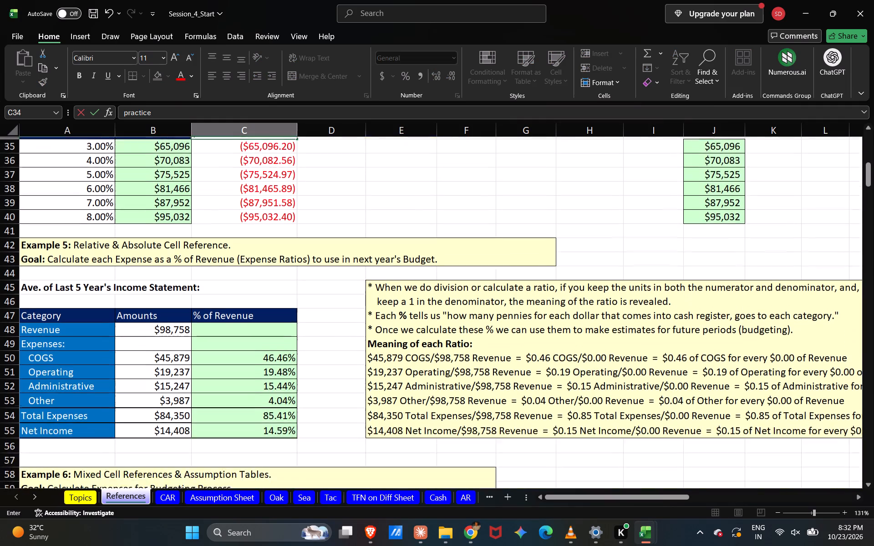
pyautogui.scroll(-1, 346, 215)
pyautogui.hscroll(-1, 346, 215)
pyautogui.hscroll(1, 346, 215)
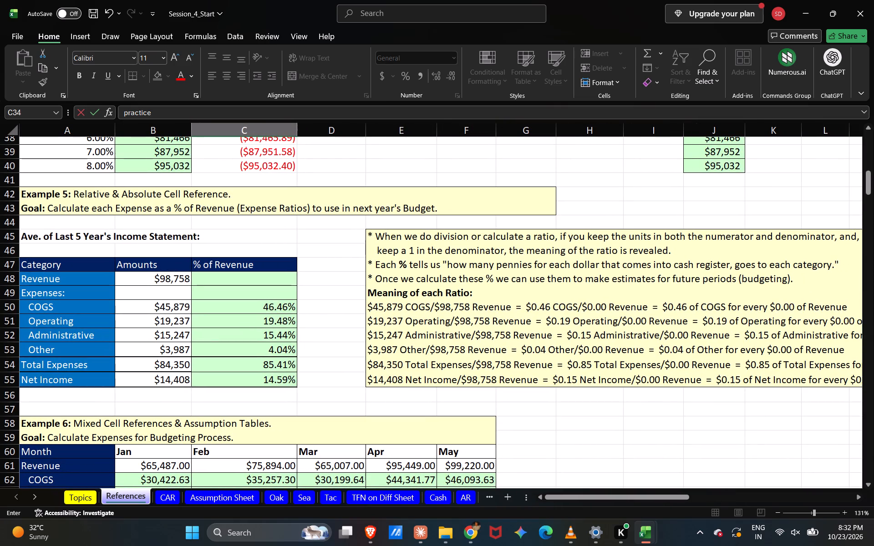
pyautogui.hscroll(-2, 330, 273)
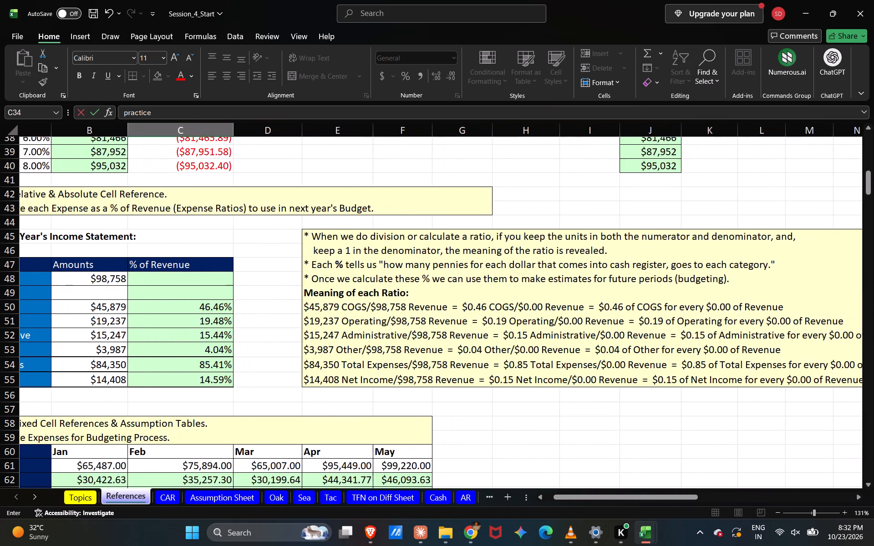
pyautogui.hscroll(-1, 330, 273)
pyautogui.hscroll(3, 330, 273)
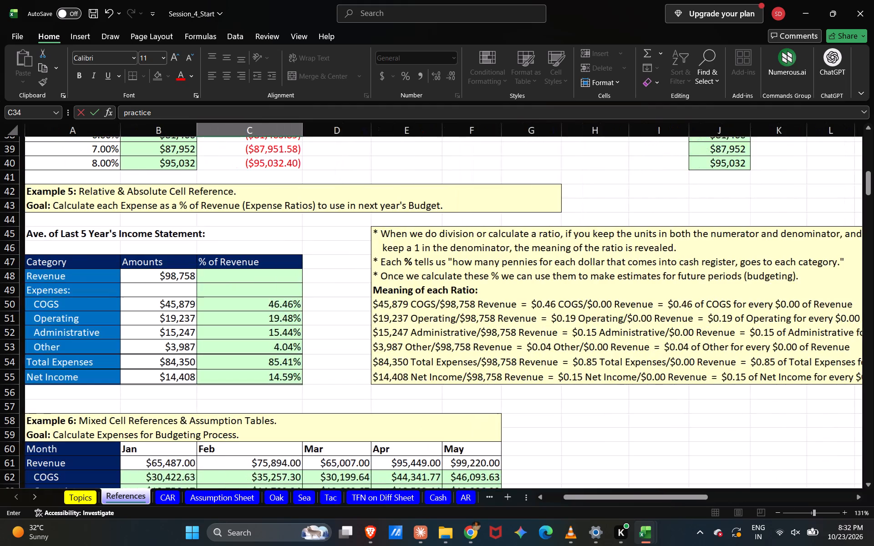
pyautogui.hscroll(2, 330, 273)
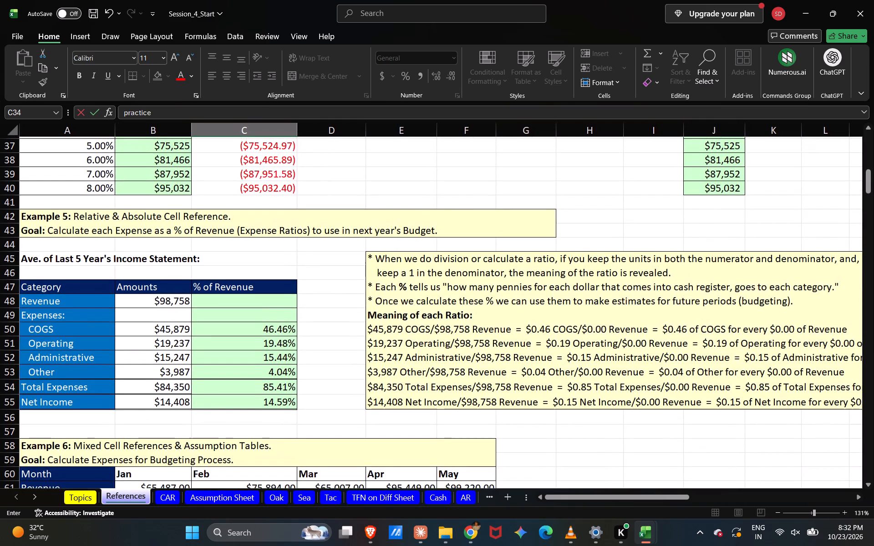
pyautogui.scroll(-1, 82, 280)
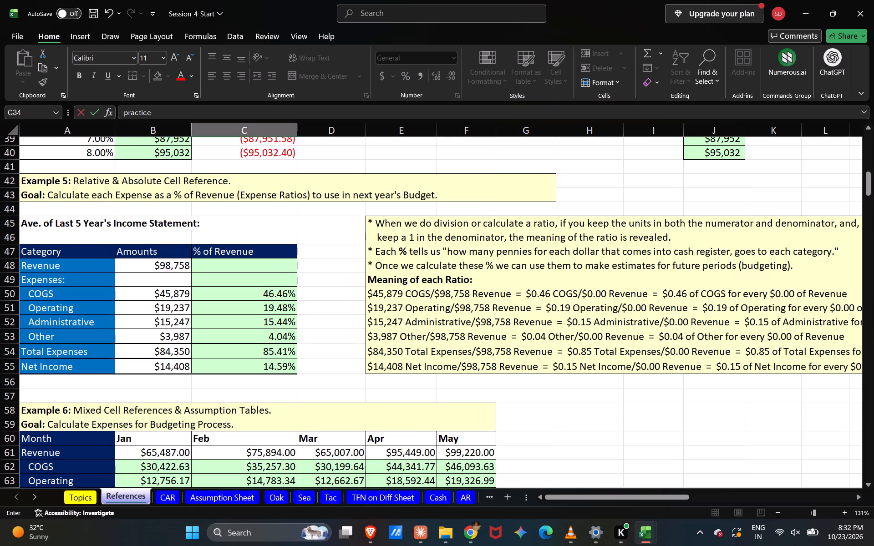
pyautogui.click(176, 298)
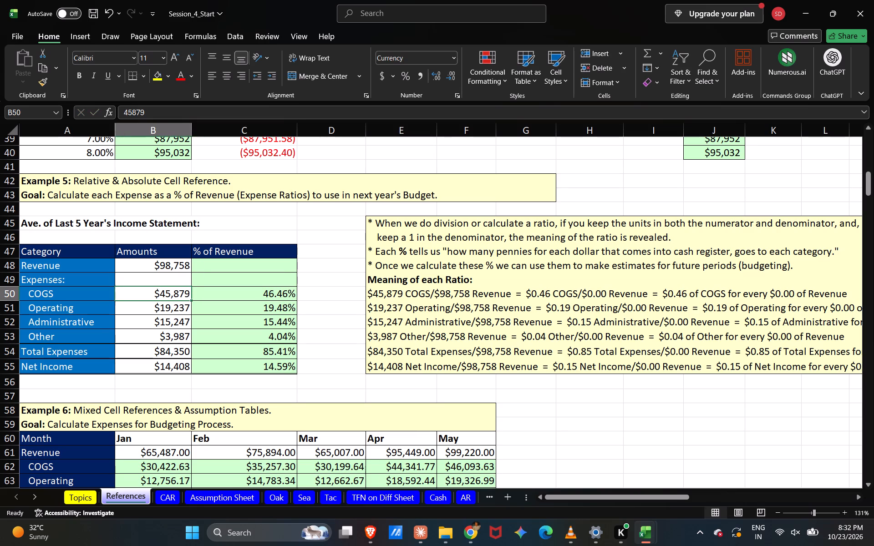
pyautogui.click(221, 298)
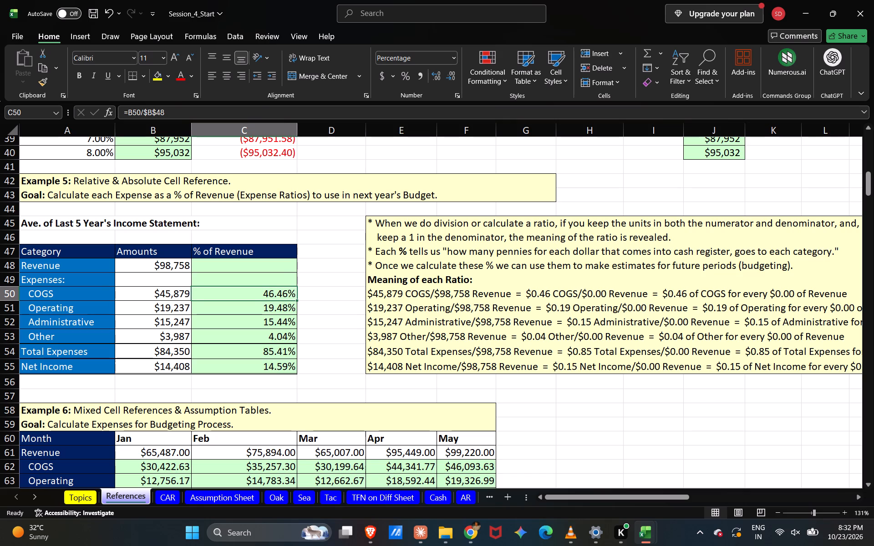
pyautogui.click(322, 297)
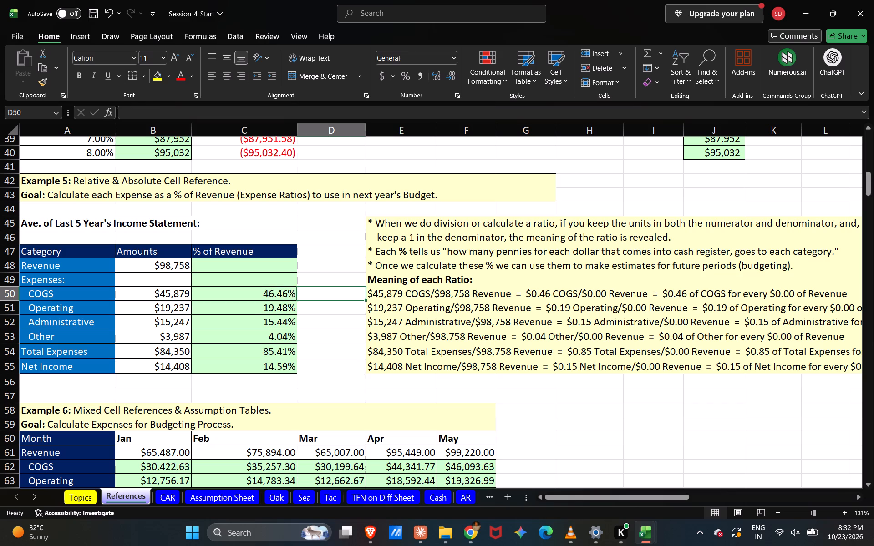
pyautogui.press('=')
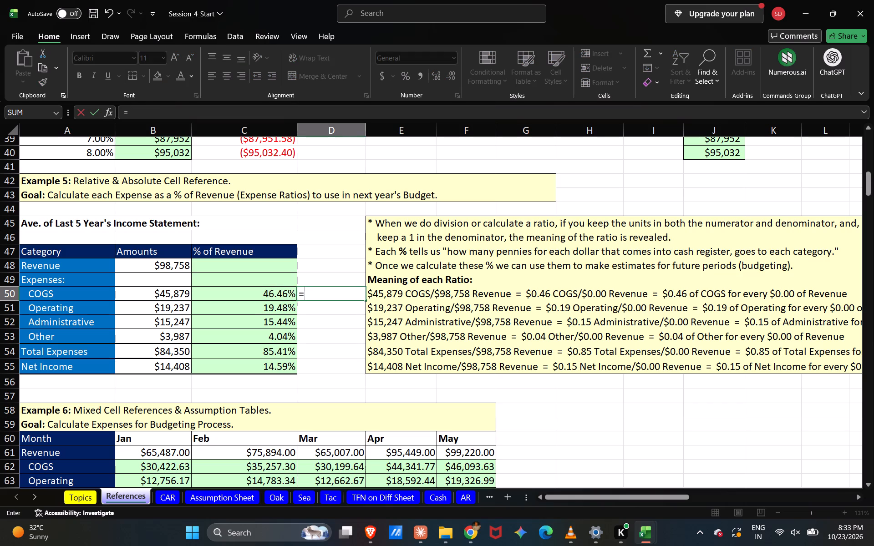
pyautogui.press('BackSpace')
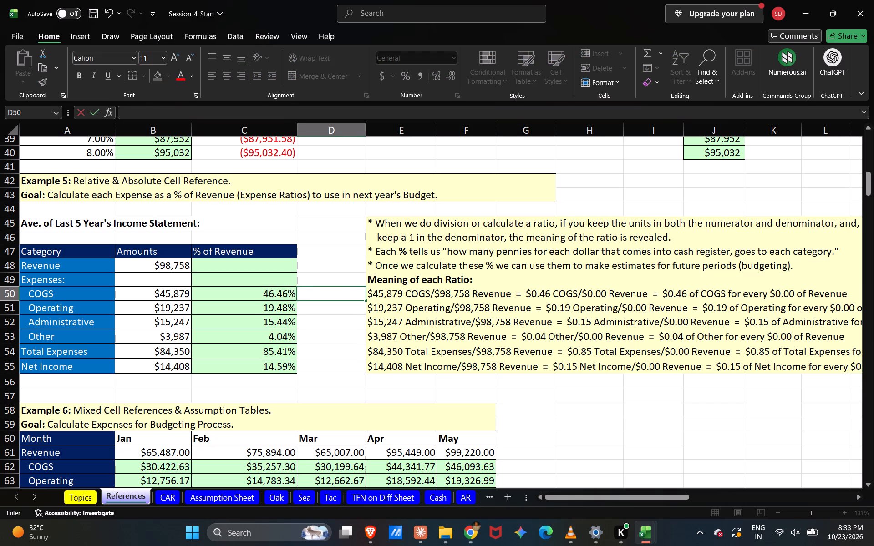
# Check the % of Revenue formulas in C50 and C51, and build the COGS ratio formula =B50/B48 in D50.
pyautogui.click(269, 292)
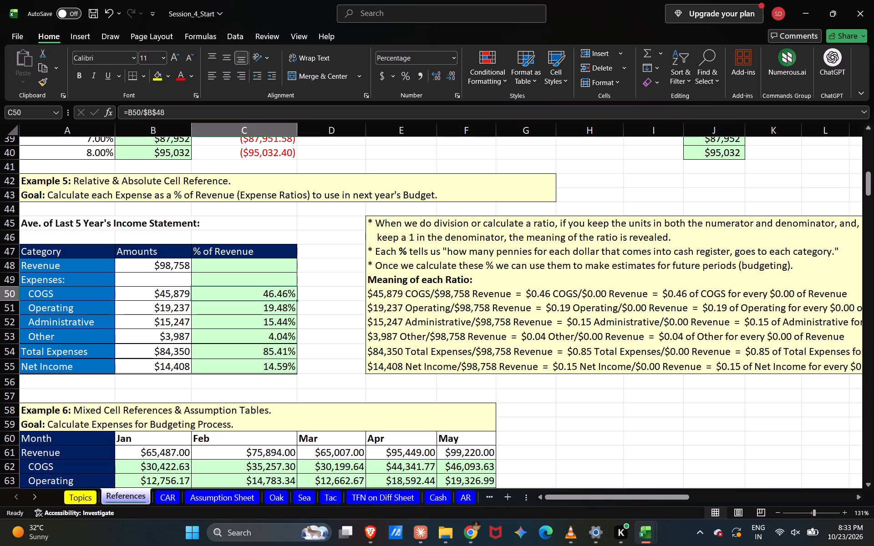
pyautogui.click(222, 306)
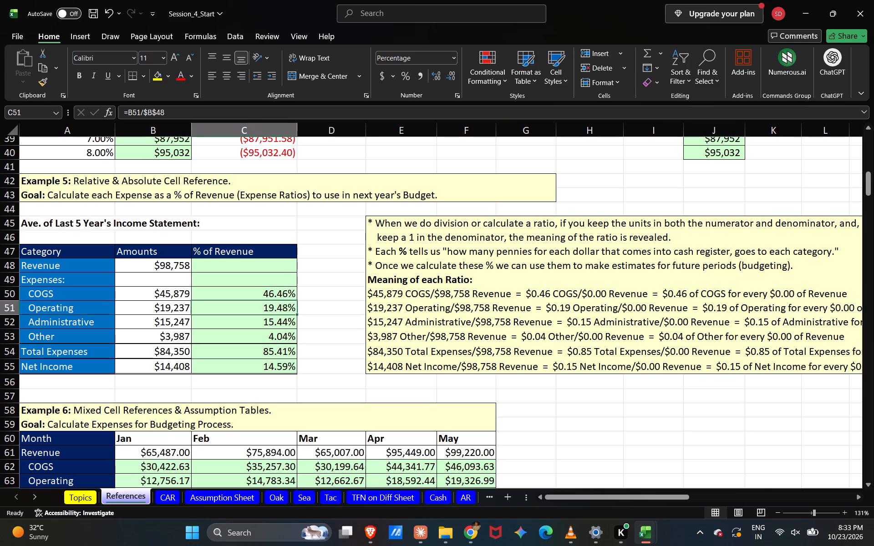
pyautogui.click(316, 293)
pyautogui.press('=')
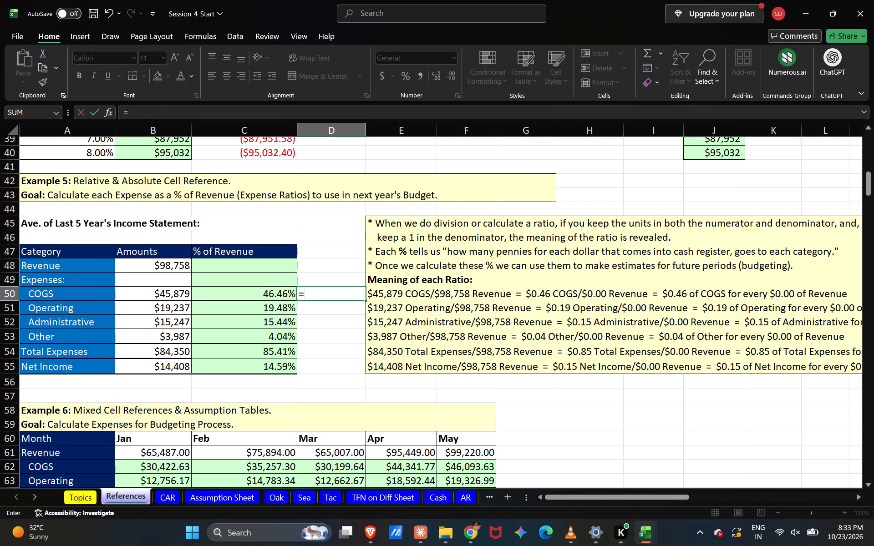
pyautogui.keyDown('shift'); pyautogui.click(172, 299); pyautogui.keyUp('shift')
pyautogui.press('/')
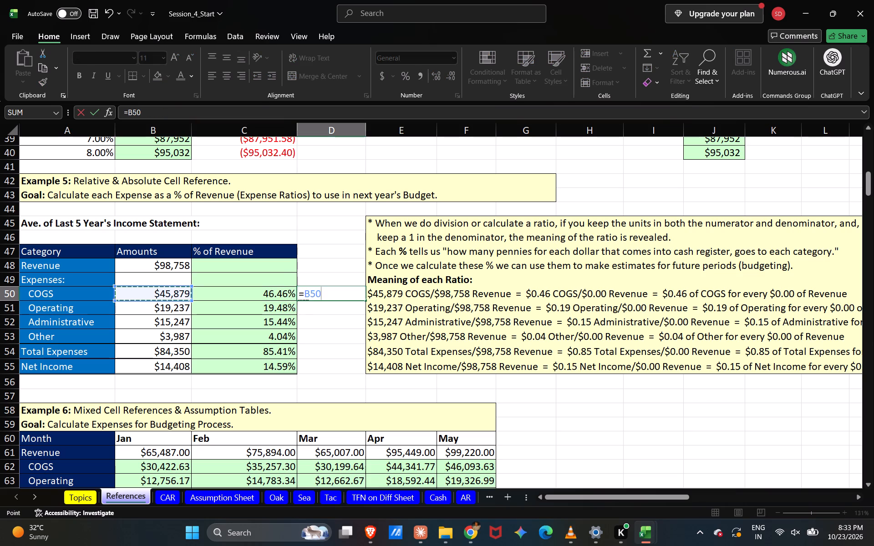
pyautogui.keyDown('shift'); pyautogui.click(179, 267); pyautogui.keyUp('shift')
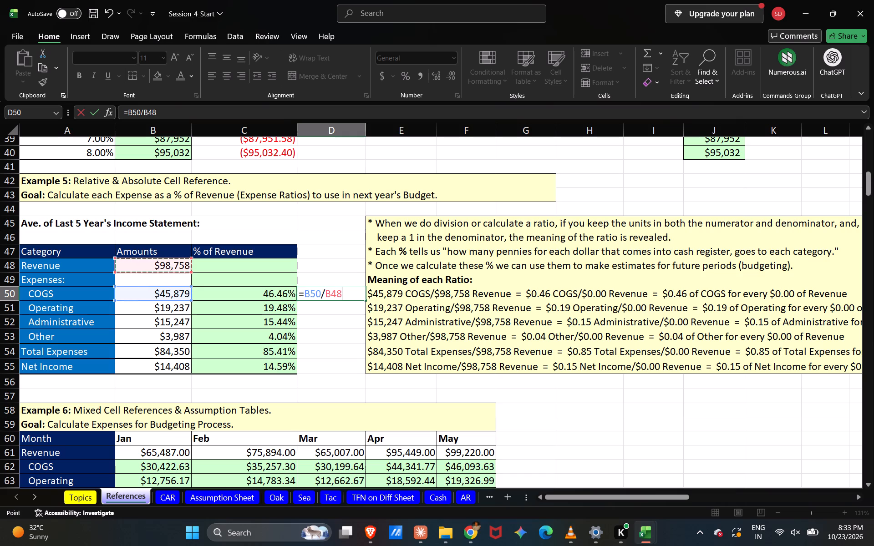
# Make the revenue reference absolute in D50's formula so it reads =B50/$B$48.
pyautogui.click(142, 113)
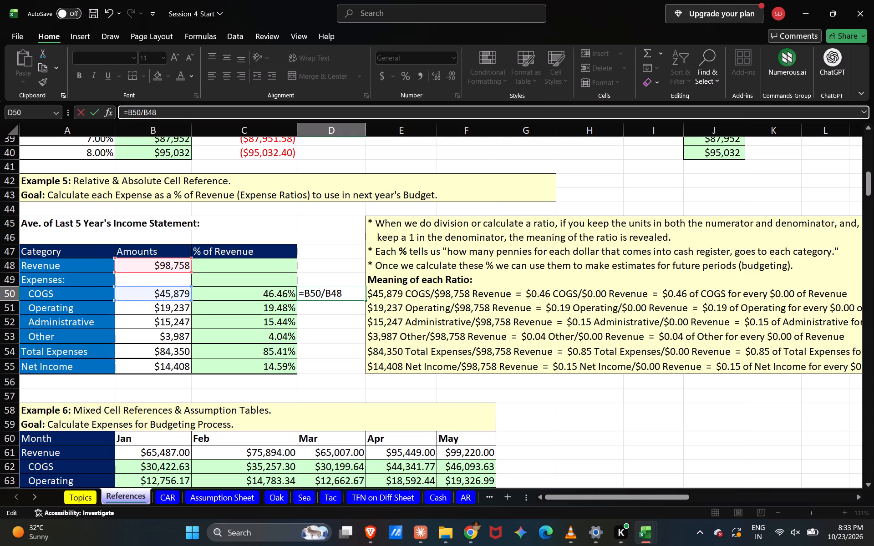
pyautogui.press('Right')
pyautogui.hotkey('shift', '$')
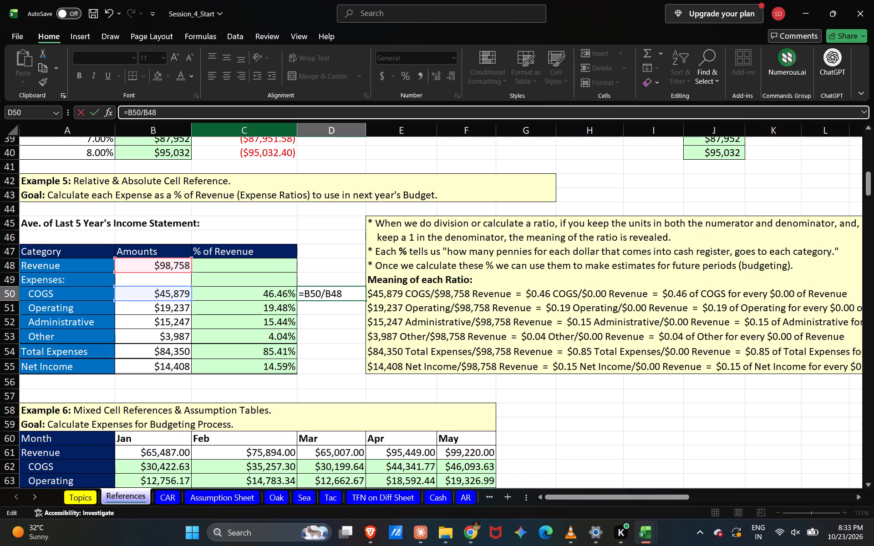
pyautogui.press('Right')
pyautogui.press('Right')
pyautogui.press('Left')
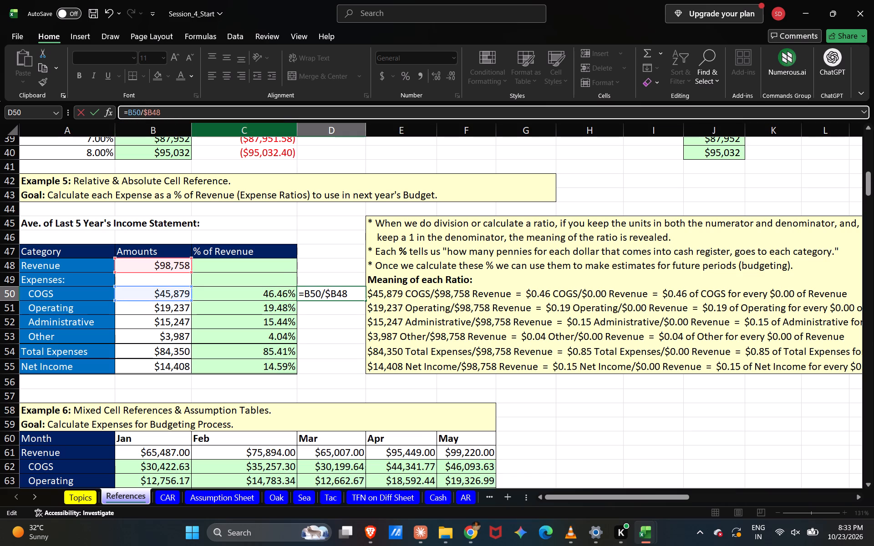
pyautogui.hotkey('shift', '$')
pyautogui.press('Return')
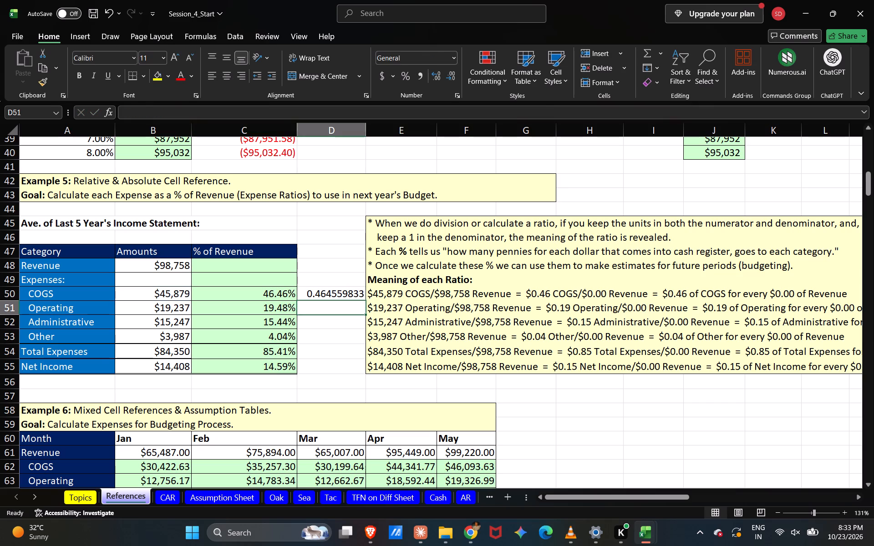
# Fill the ratio formula in D50 down through D55 for the remaining expense, total and net income rows.
pyautogui.click(315, 292)
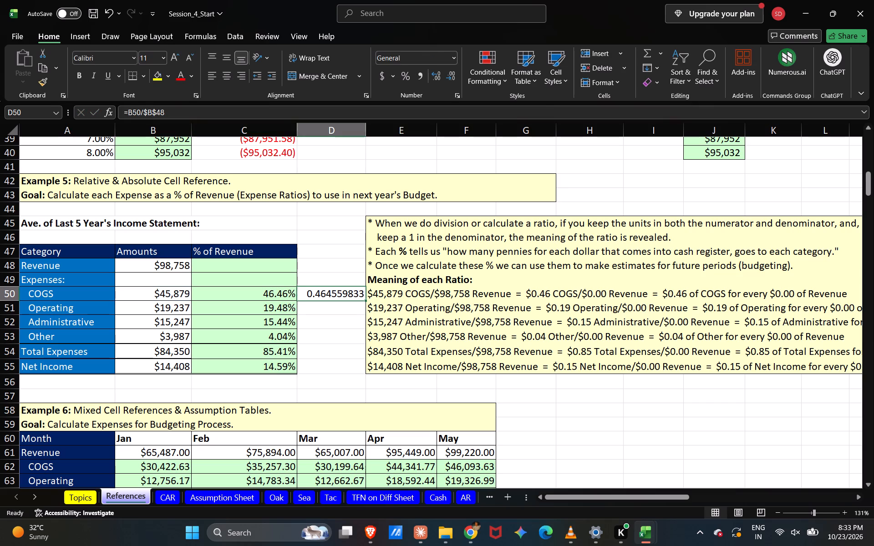
pyautogui.moveTo(366, 300); pyautogui.dragTo(380, 377)
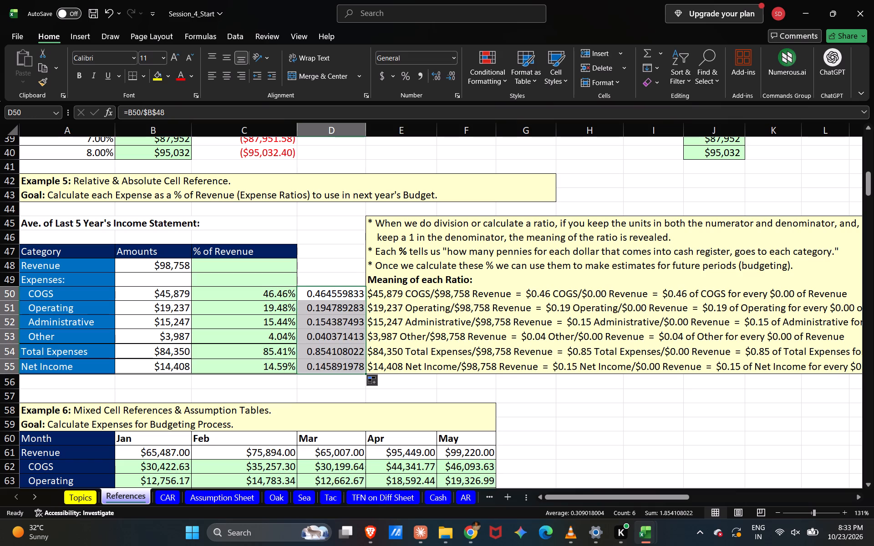
pyautogui.click(431, 401)
# Examine Example 6's monthly expense budget and the assumption tables with their notes on mixed cell references.
pyautogui.scroll(-2, 360, 333)
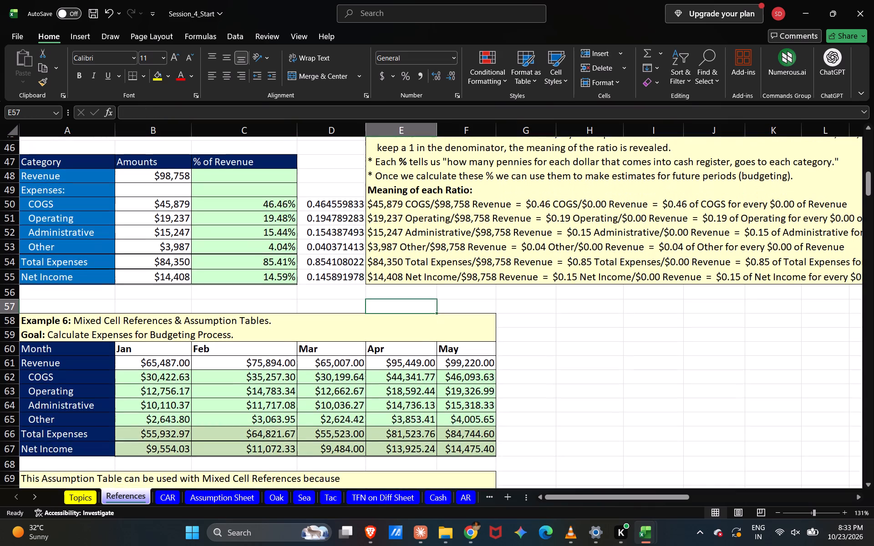
pyautogui.scroll(-1, 360, 333)
pyautogui.scroll(-1, 462, 286)
pyautogui.scroll(1, 462, 286)
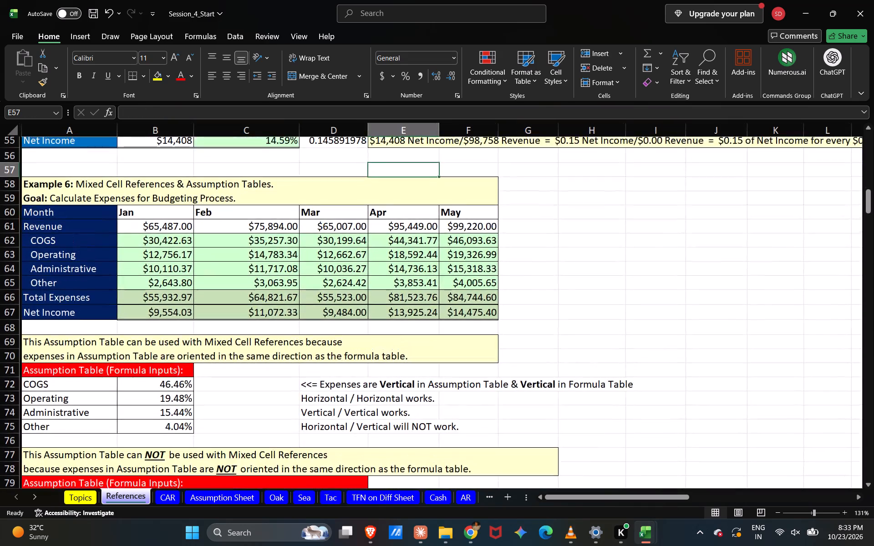
pyautogui.scroll(1, 462, 286)
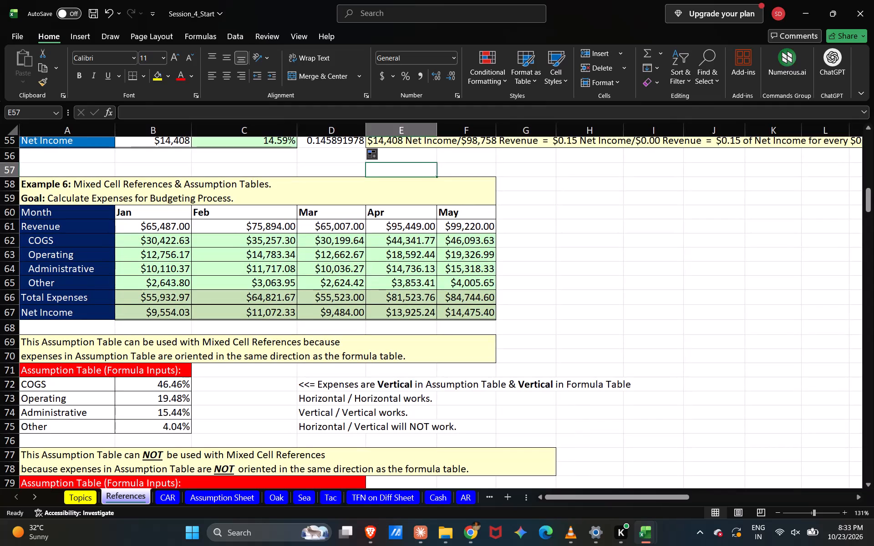
pyautogui.click(808, 0)
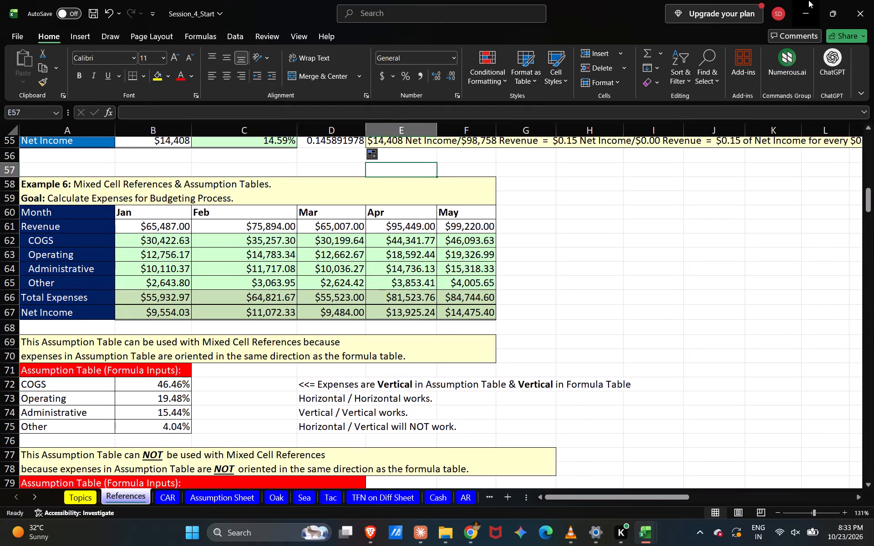
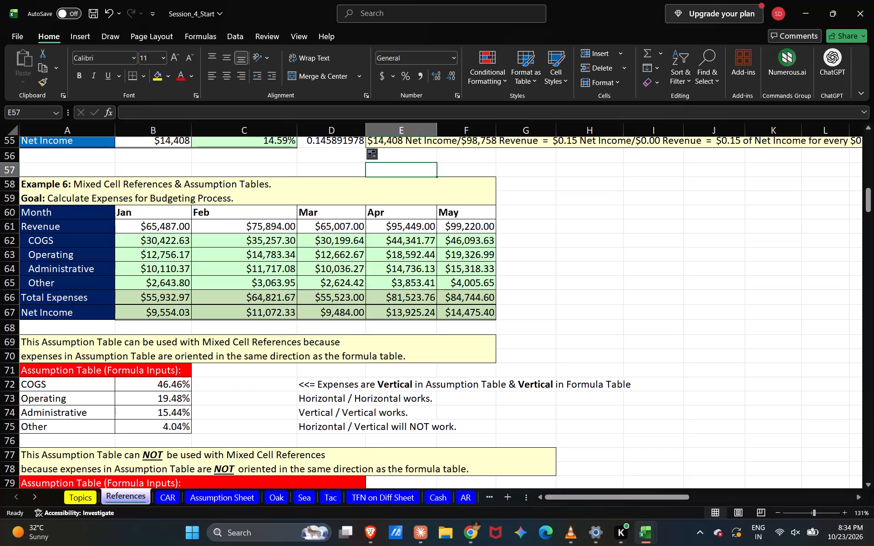
# Check the Total Expenses formulas across row 66 and the January and February Net Income formulas in B67 and C67.
pyautogui.scroll(-1, 595, 322)
pyautogui.scroll(1, 595, 322)
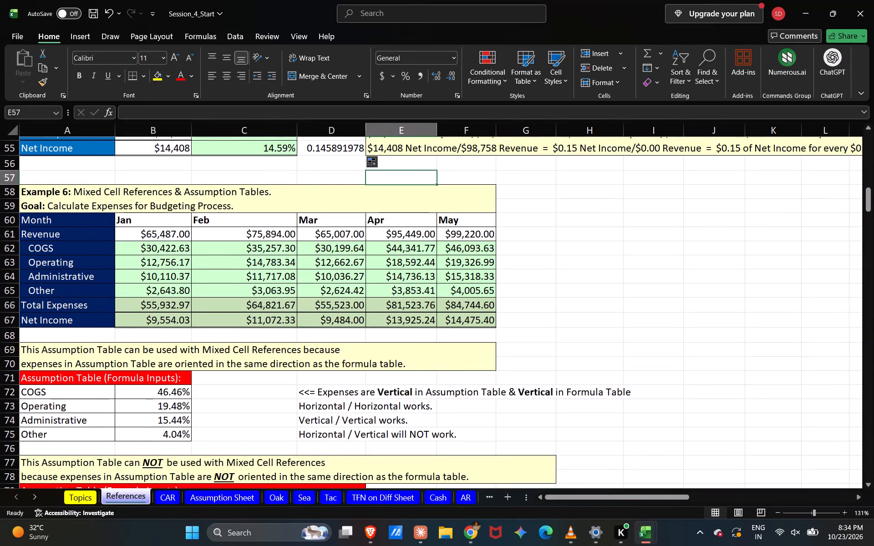
pyautogui.click(168, 301)
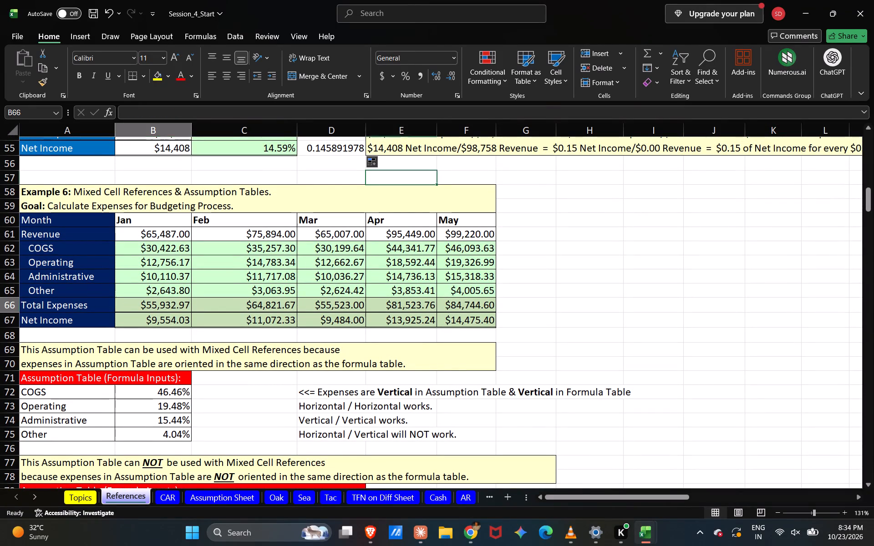
pyautogui.click(265, 308)
pyautogui.click(340, 308)
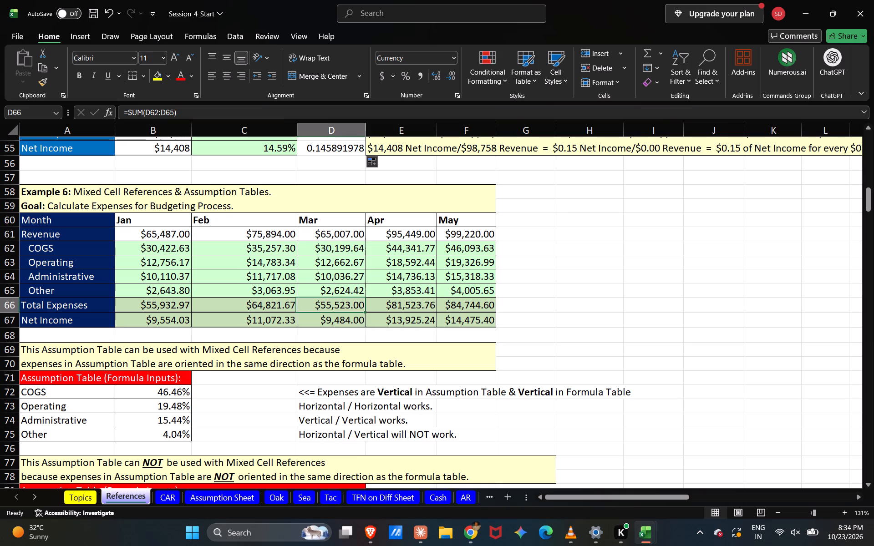
pyautogui.click(395, 308)
pyautogui.click(452, 307)
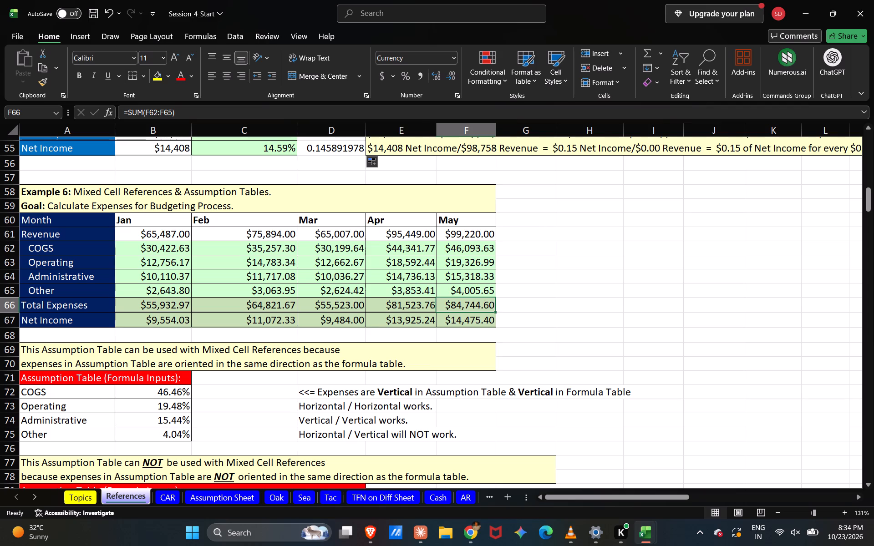
pyautogui.click(165, 306)
pyautogui.click(164, 319)
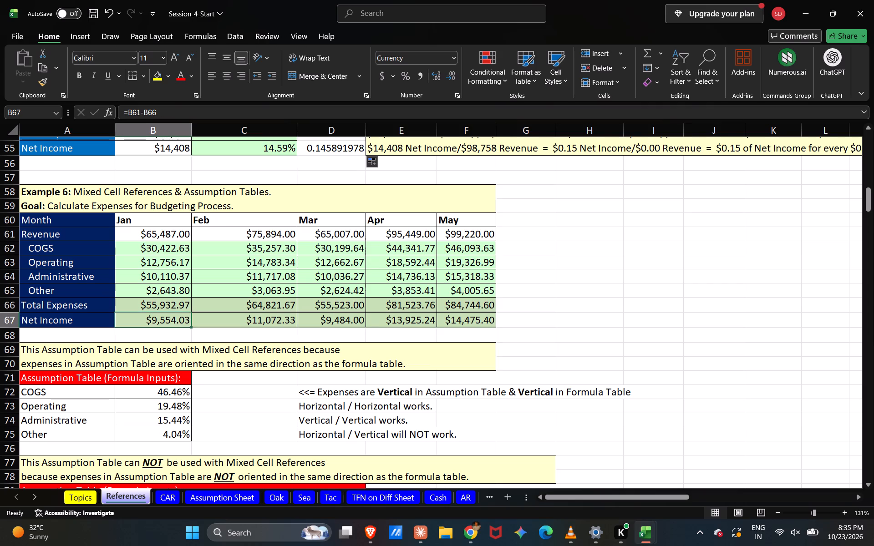
pyautogui.click(244, 318)
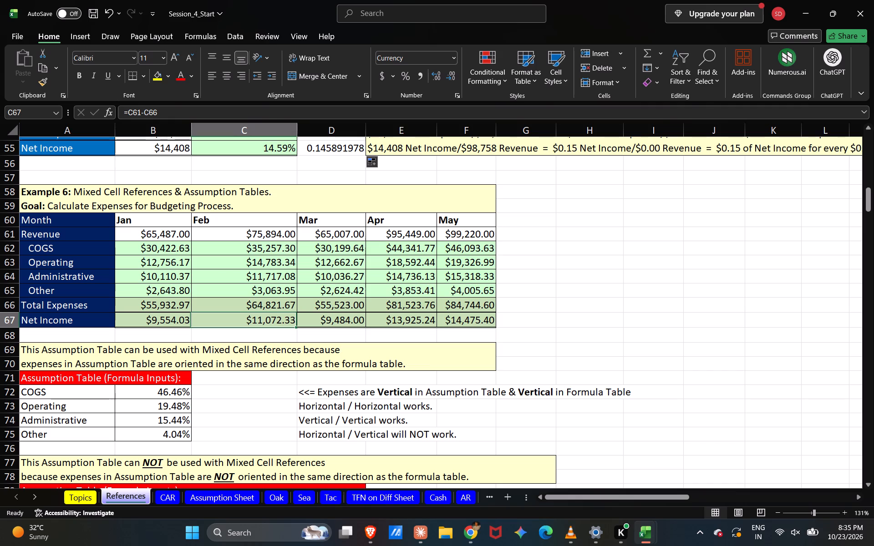
pyautogui.click(159, 304)
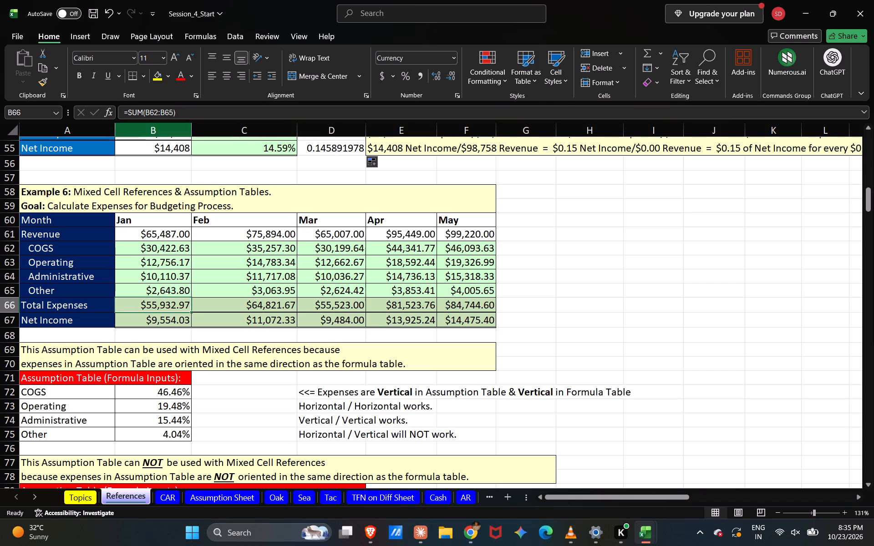
# Build the January total expenses formula =SUM(B62:B65) in G66.
pyautogui.click(526, 241)
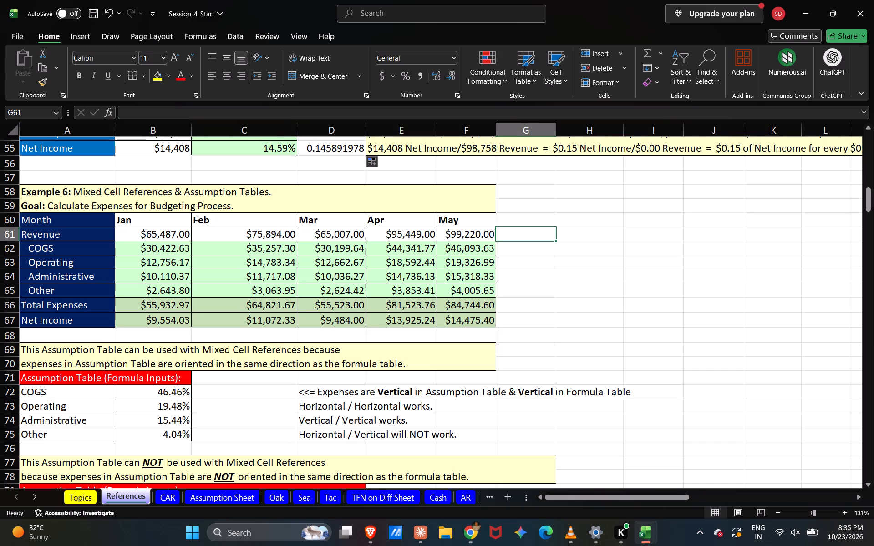
pyautogui.click(526, 251)
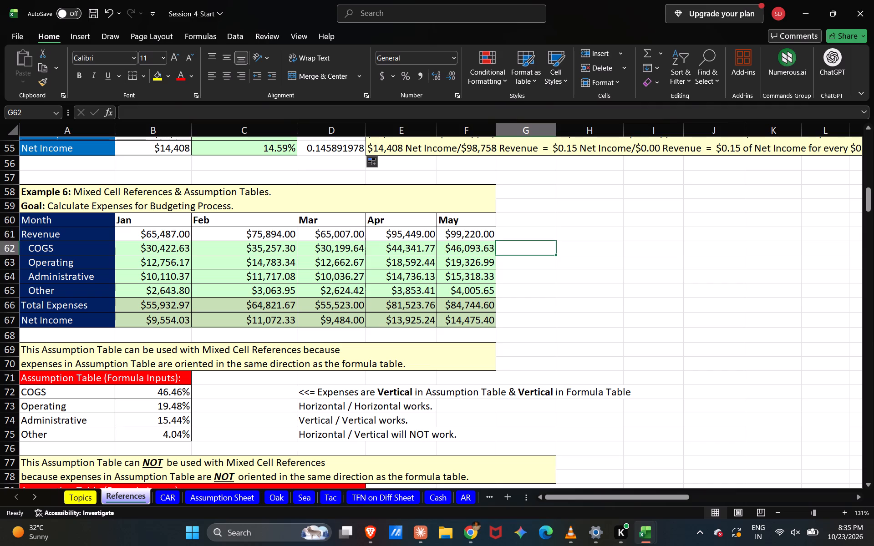
pyautogui.click(526, 251)
pyautogui.click(517, 311)
pyautogui.press('=')
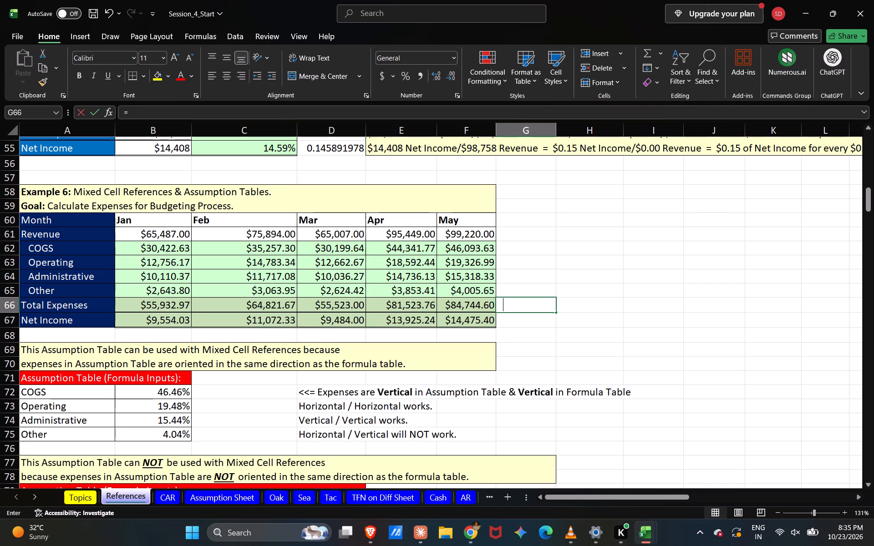
pyautogui.keyDown('shift'); pyautogui.click(162, 251); pyautogui.keyUp('shift')
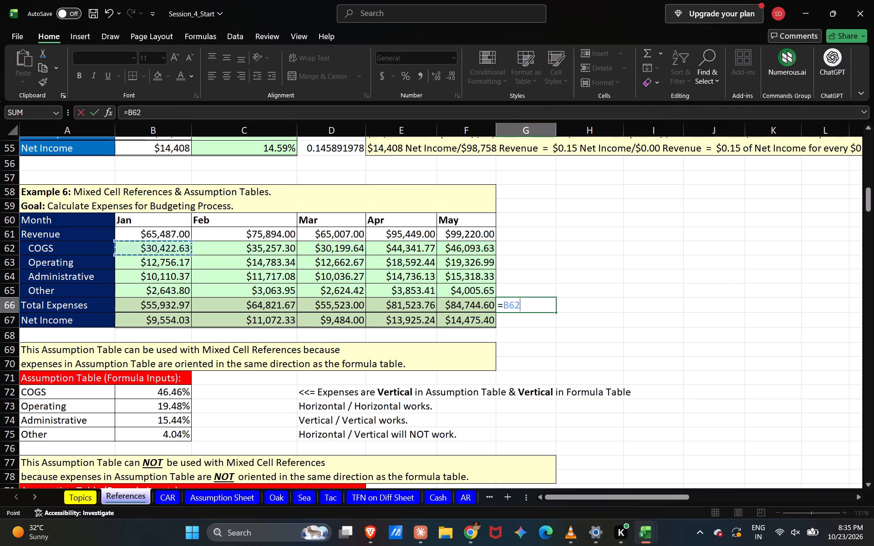
pyautogui.press('BackSpace')
pyautogui.press('BackSpace')
pyautogui.press('BackSpace')
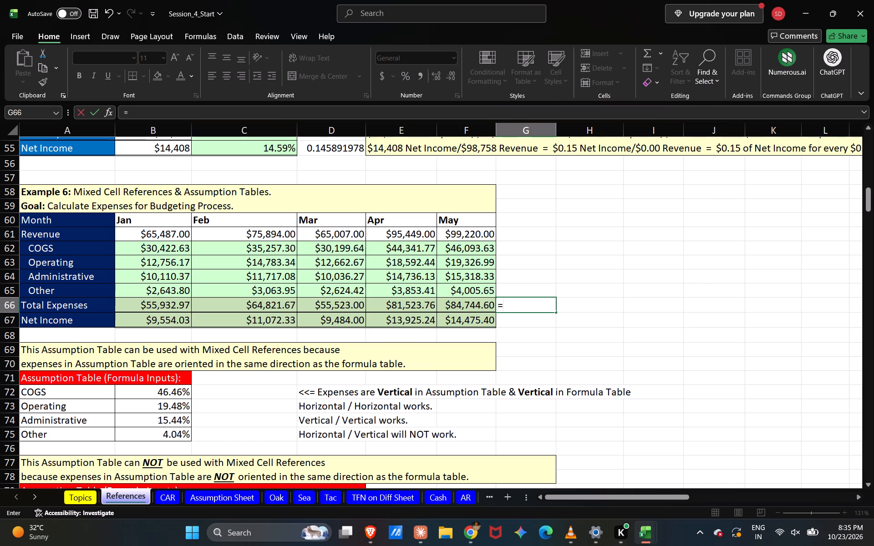
pyautogui.write('sum')
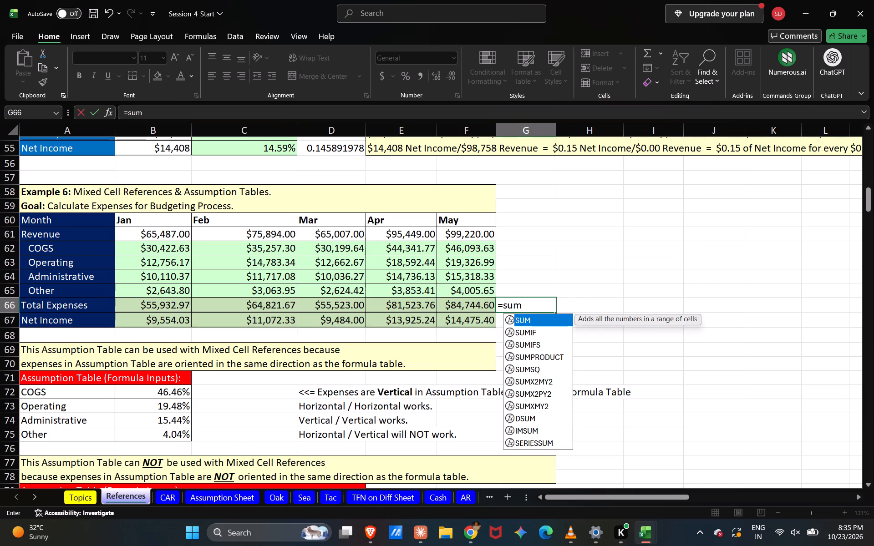
pyautogui.press('Tab')
pyautogui.keyDown('shift'); pyautogui.moveTo(164, 250); pyautogui.dragTo(170, 285); pyautogui.keyUp('shift')
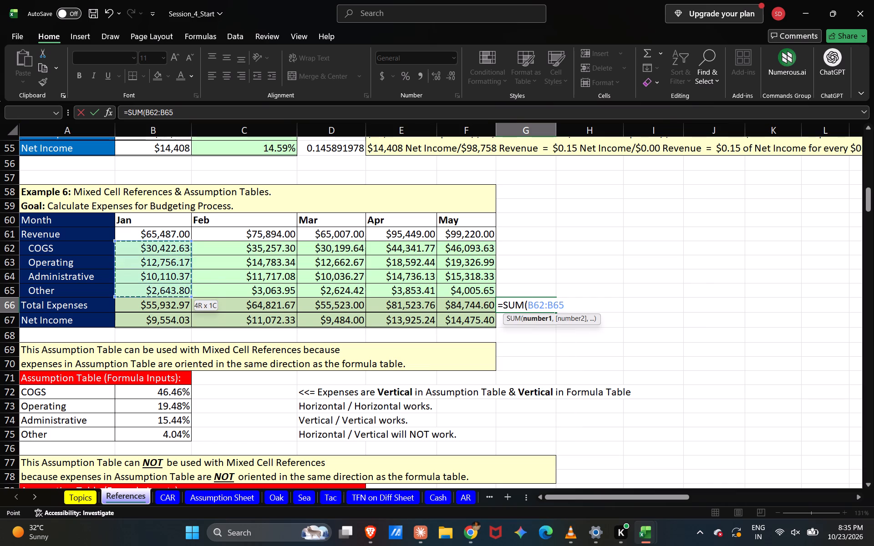
pyautogui.keyDown('shift'); pyautogui.moveTo(170, 285); pyautogui.dragTo(172, 286); pyautogui.keyUp('shift')
pyautogui.hotkey('shift', ')')
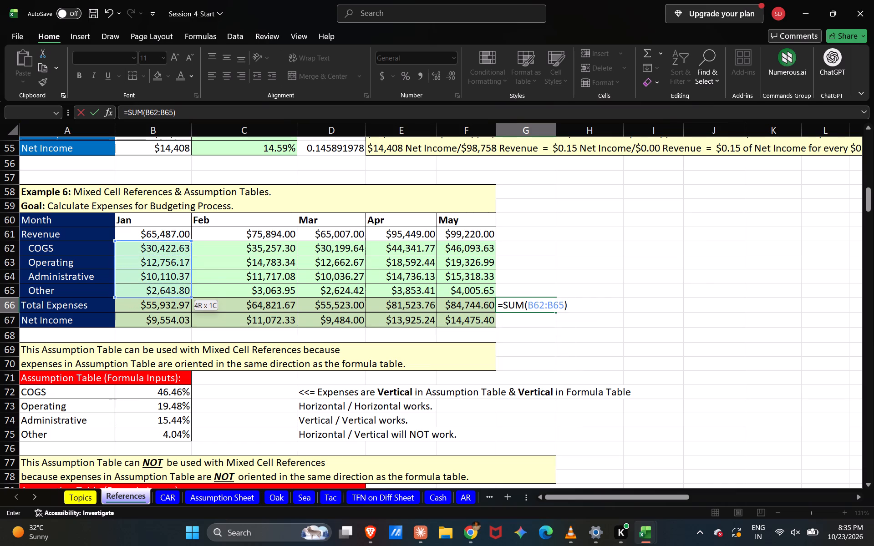
pyautogui.press('Return')
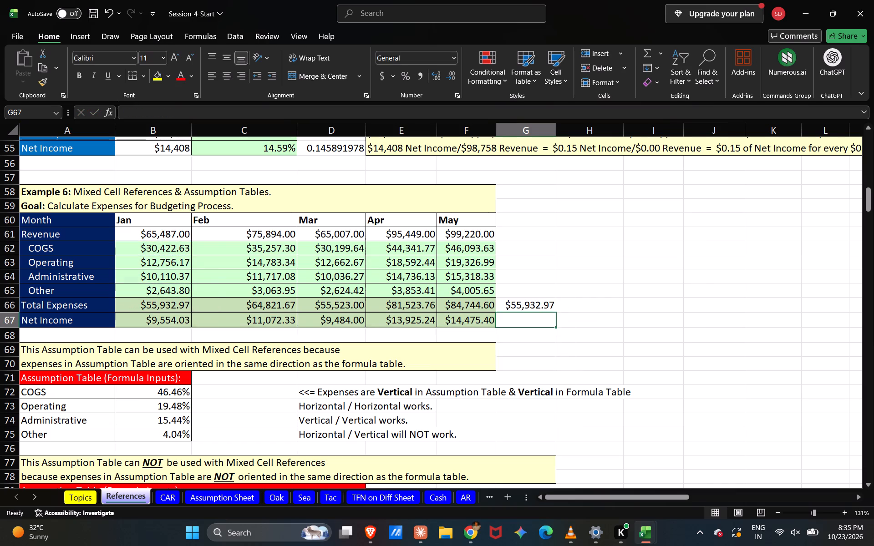
# Fill the total expenses formula in G66 across through K66 for the remaining months.
pyautogui.click(523, 298)
pyautogui.moveTo(557, 314); pyautogui.dragTo(608, 308)
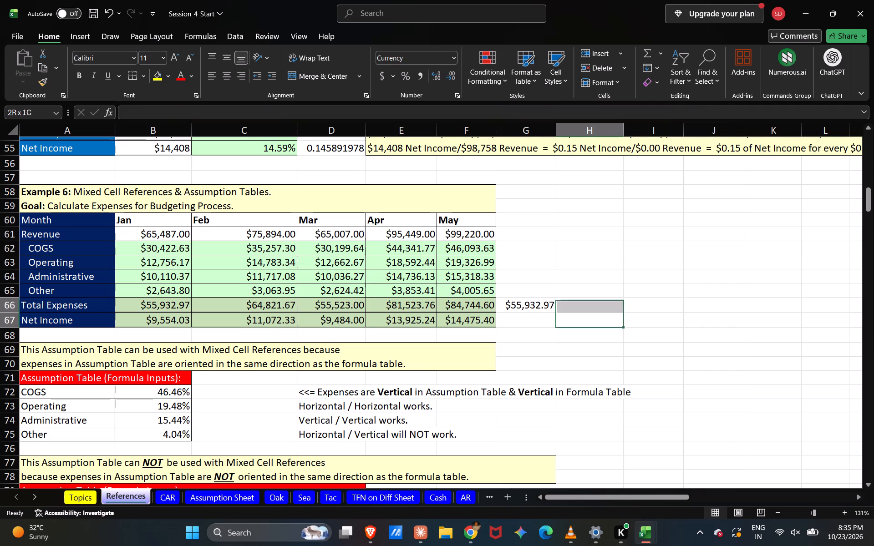
pyautogui.moveTo(608, 308); pyautogui.dragTo(645, 308)
pyautogui.click(526, 307)
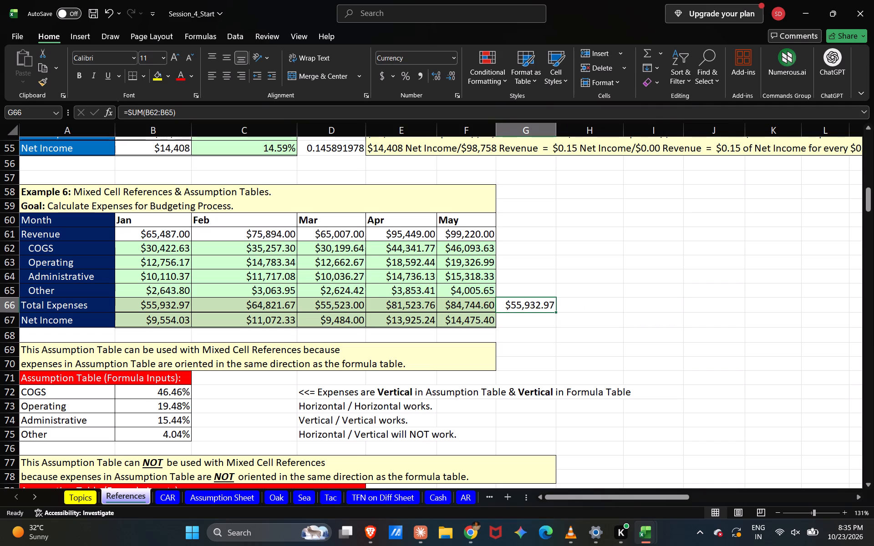
pyautogui.moveTo(556, 313); pyautogui.dragTo(727, 318)
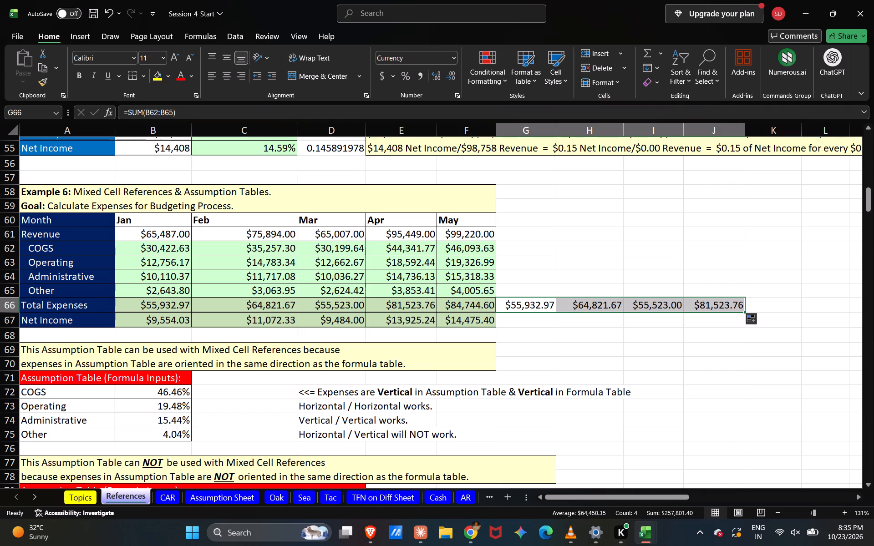
pyautogui.moveTo(743, 312); pyautogui.dragTo(779, 312)
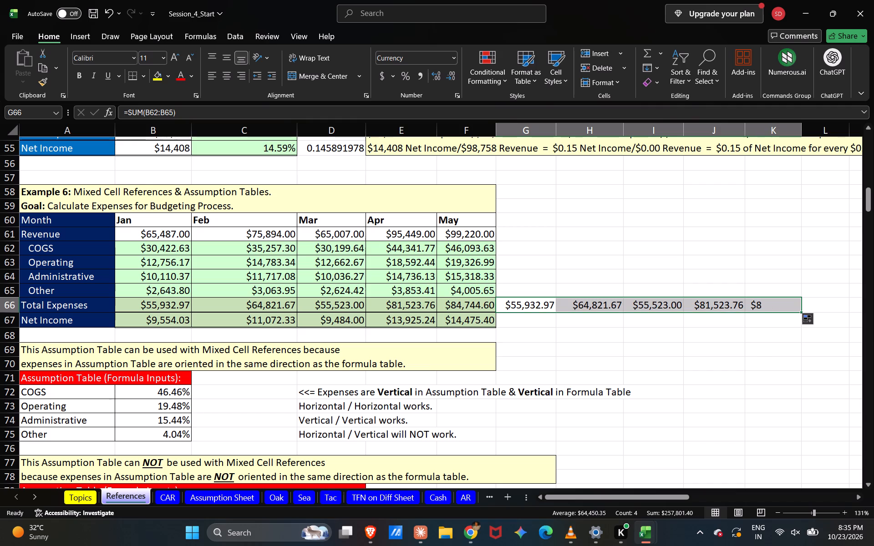
pyautogui.click(604, 320)
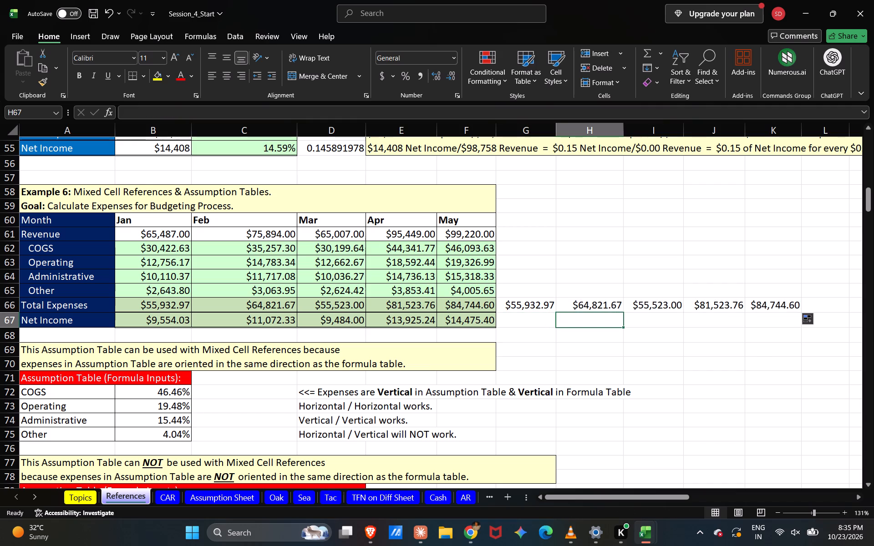
# Build the January net income formula =B61-B66 in G67.
pyautogui.click(516, 306)
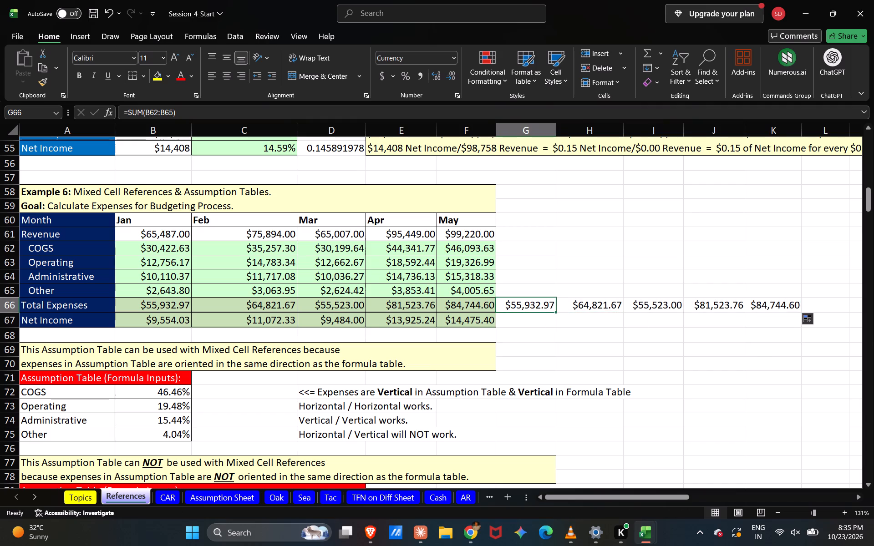
pyautogui.click(516, 314)
pyautogui.press('=')
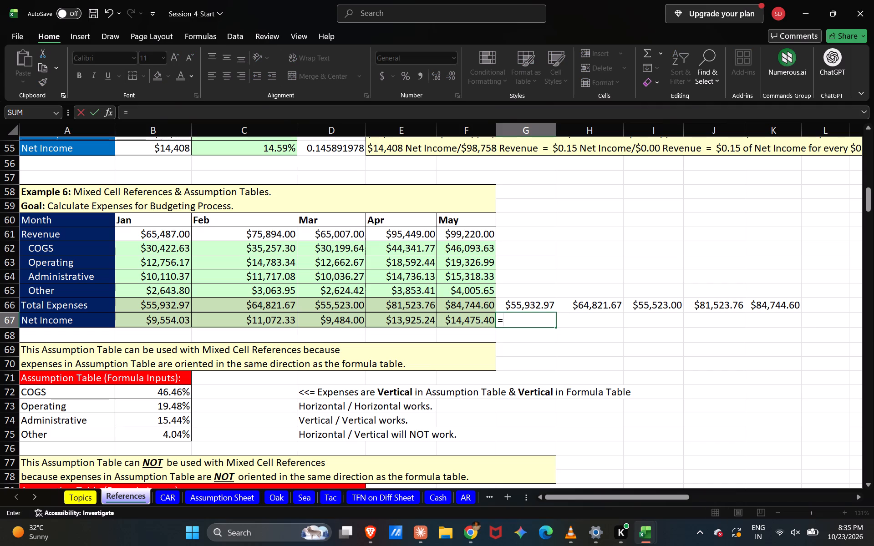
pyautogui.keyDown('shift'); pyautogui.click(165, 235); pyautogui.keyUp('shift')
pyautogui.press('-')
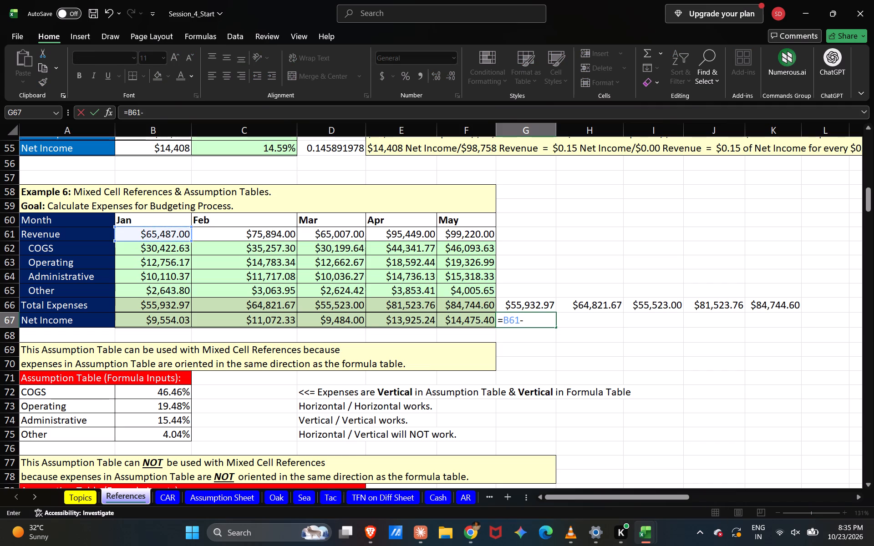
pyautogui.keyDown('shift'); pyautogui.click(146, 309); pyautogui.keyUp('shift')
pyautogui.press('Return')
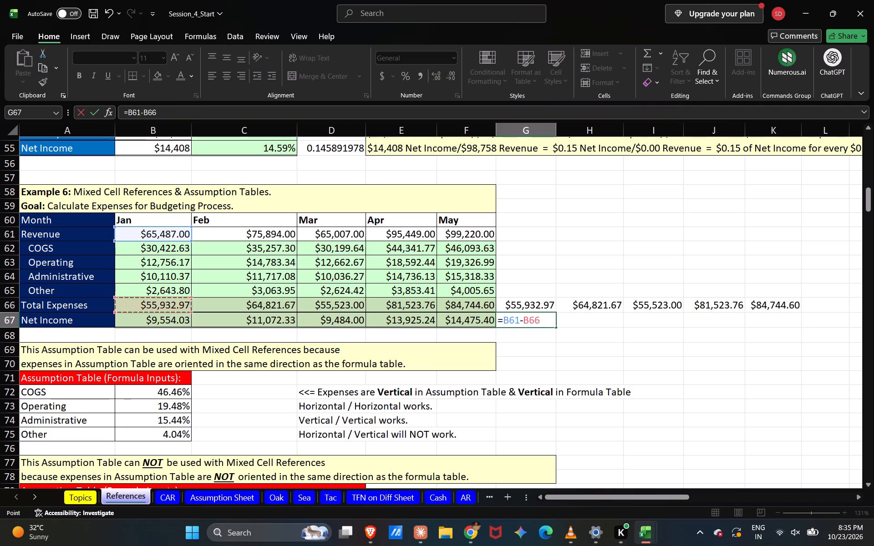
# Fill the net income formula in G67 across through K67 for the remaining months.
pyautogui.click(526, 322)
pyautogui.moveTo(556, 329); pyautogui.dragTo(686, 324)
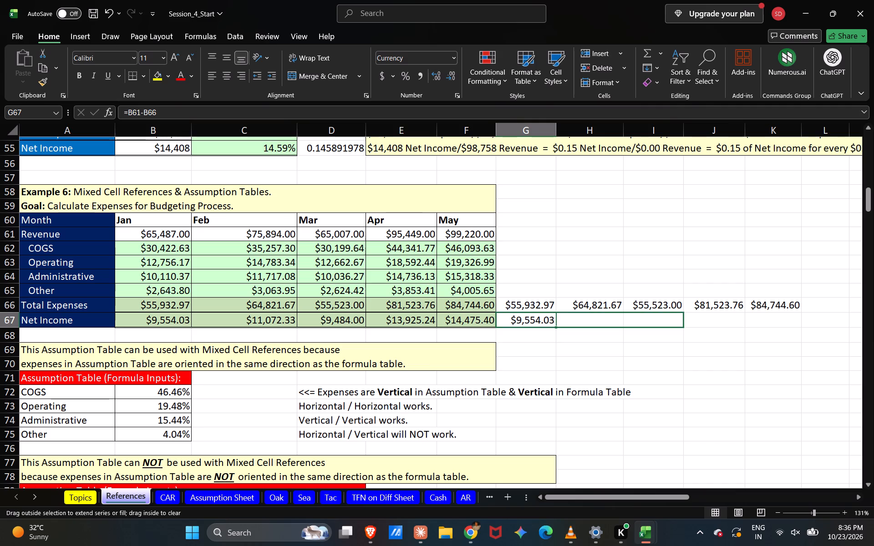
pyautogui.moveTo(686, 324); pyautogui.dragTo(768, 323)
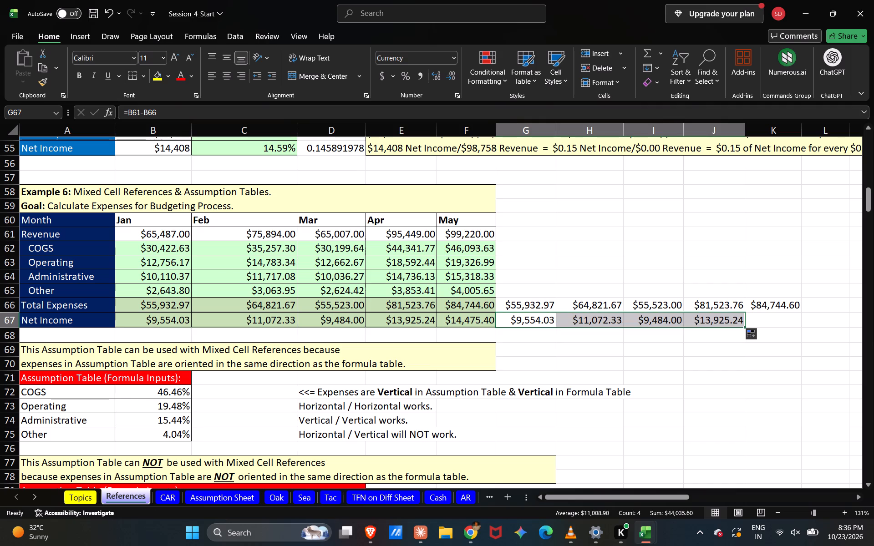
pyautogui.click(726, 344)
pyautogui.click(738, 327)
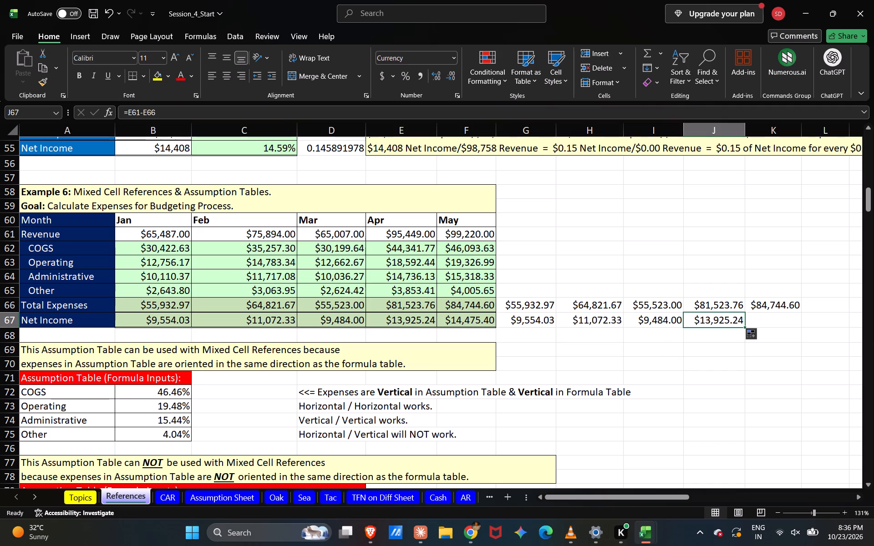
pyautogui.click(747, 325)
pyautogui.click(721, 331)
pyautogui.moveTo(732, 310); pyautogui.dragTo(732, 310)
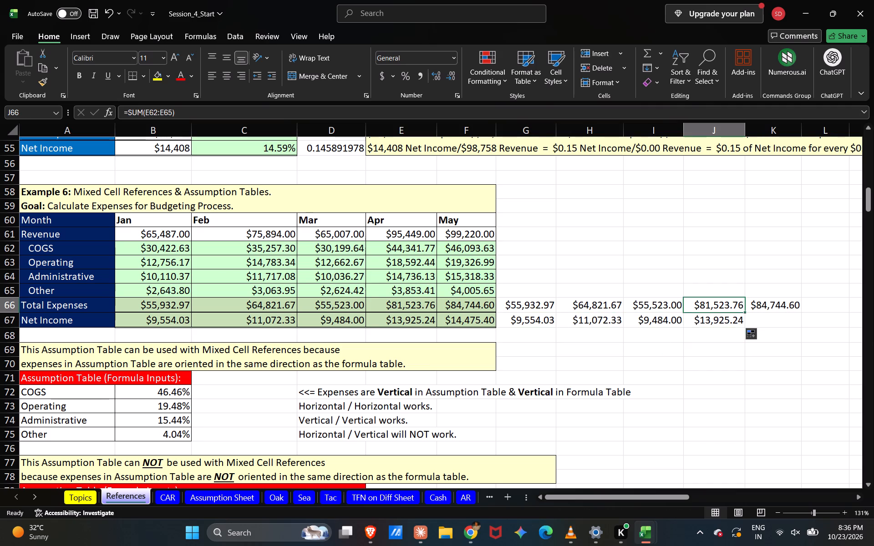
pyautogui.moveTo(732, 310); pyautogui.dragTo(723, 329)
pyautogui.click(723, 329)
pyautogui.click(730, 319)
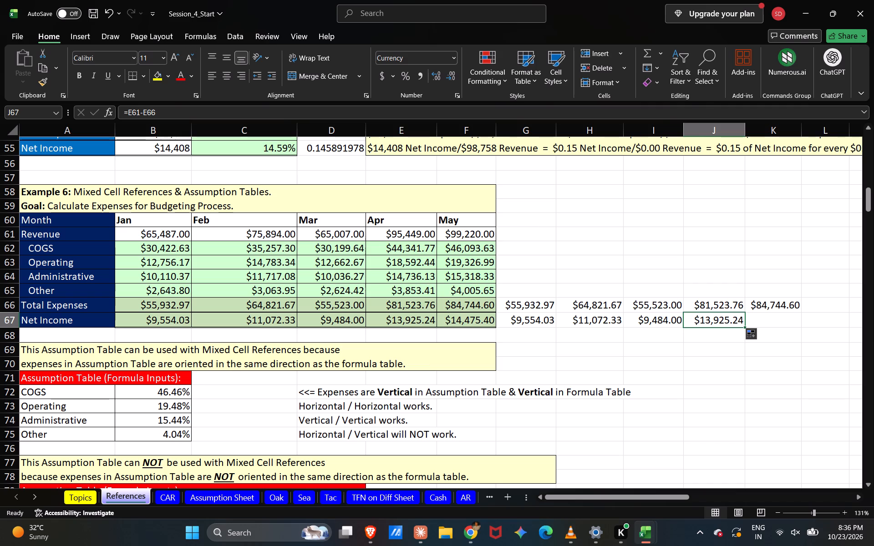
pyautogui.moveTo(744, 327); pyautogui.dragTo(786, 329)
pyautogui.click(705, 340)
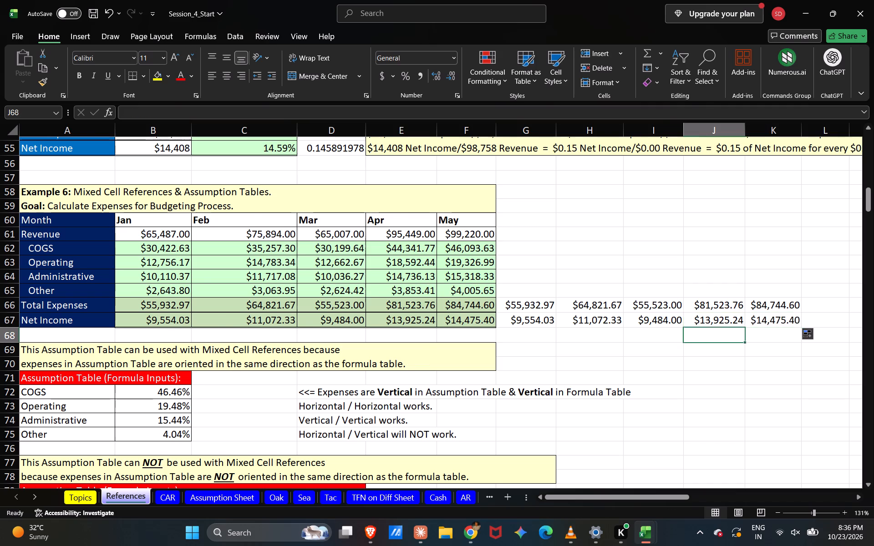
# Examine the assumption tables below the budget and the start of Example 7 on the common sized income statement.
pyautogui.scroll(-3, 705, 340)
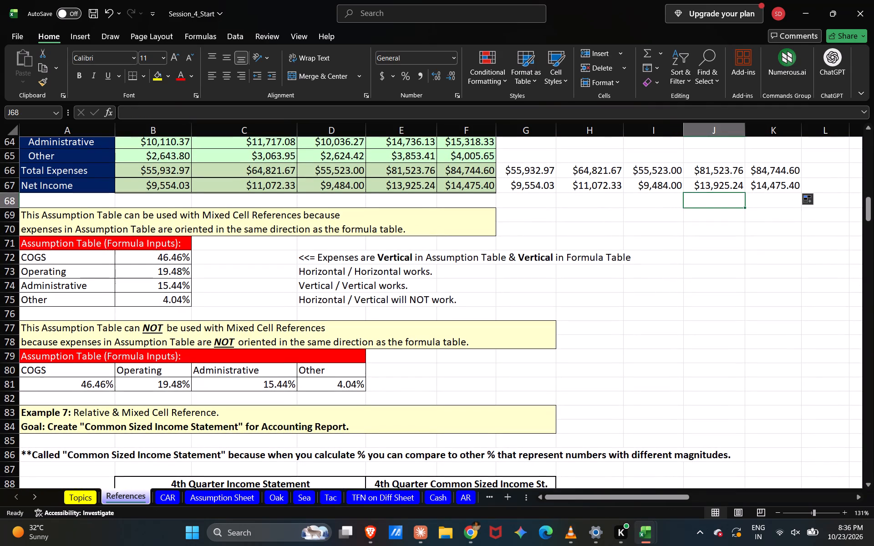
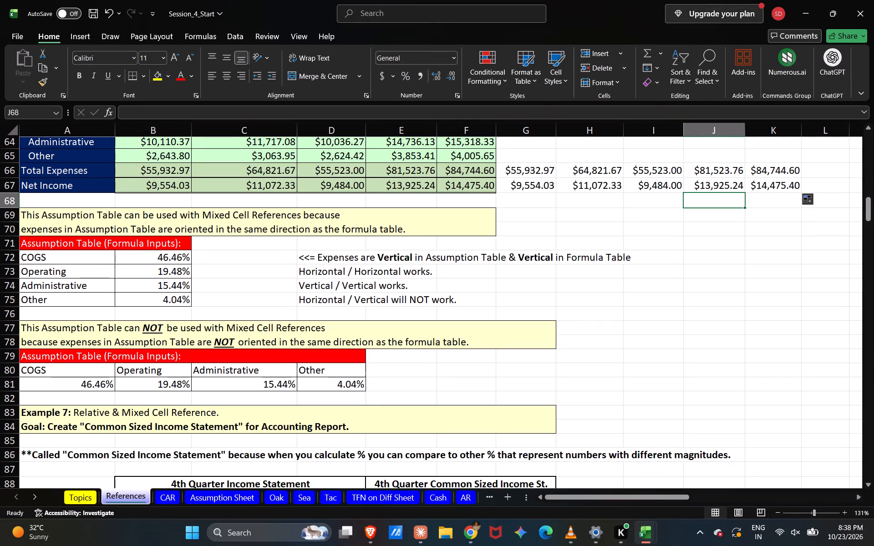
# Examine the expense ratio formulas in B72 and B73 of the assumption table against Example 5's income statement.
pyautogui.click(164, 272)
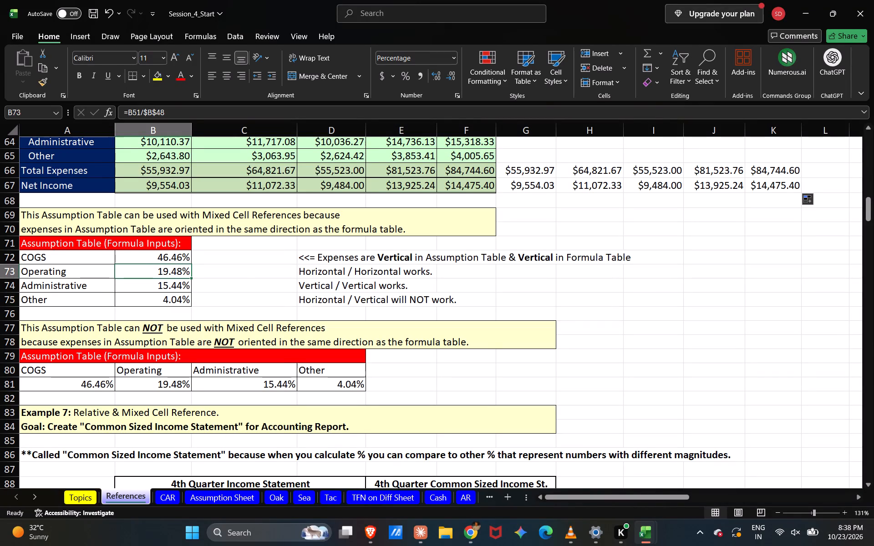
pyautogui.click(172, 256)
pyautogui.click(166, 269)
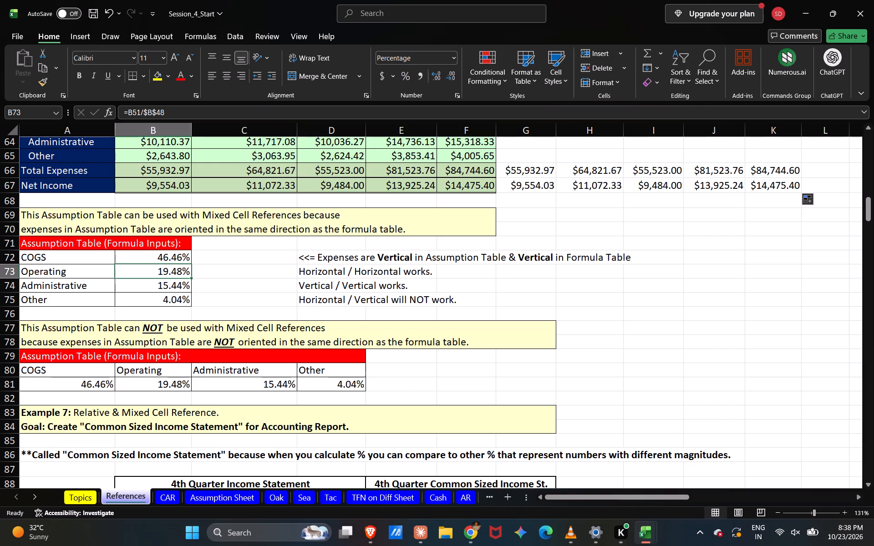
pyautogui.click(169, 256)
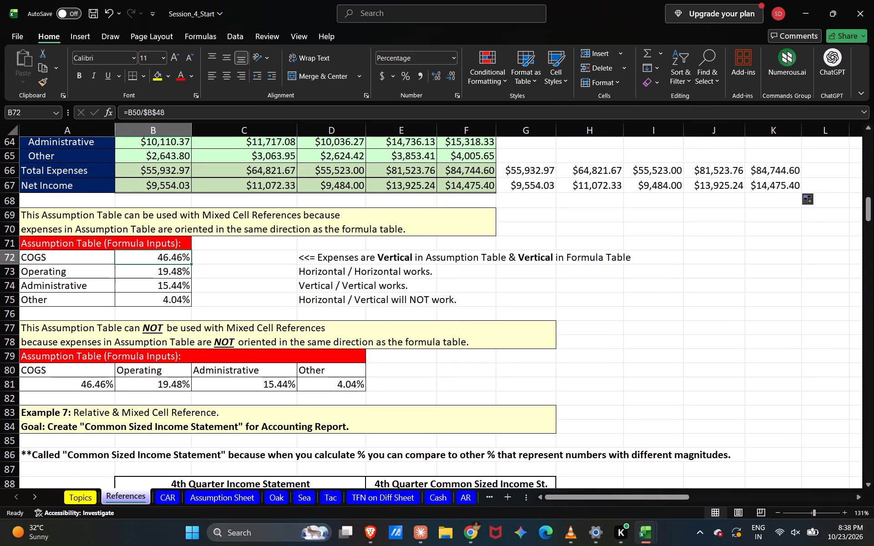
pyautogui.scroll(4, 165, 259)
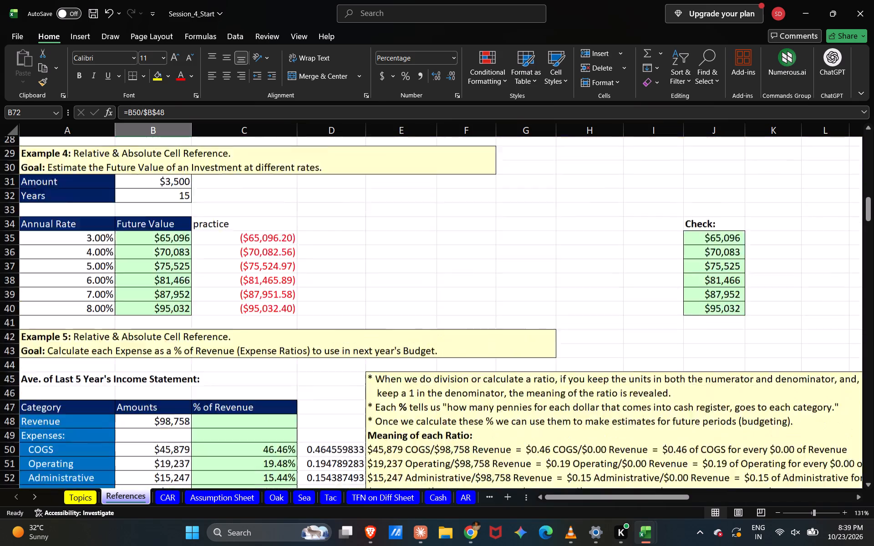
pyautogui.scroll(1, 165, 259)
pyautogui.scroll(-4, 165, 259)
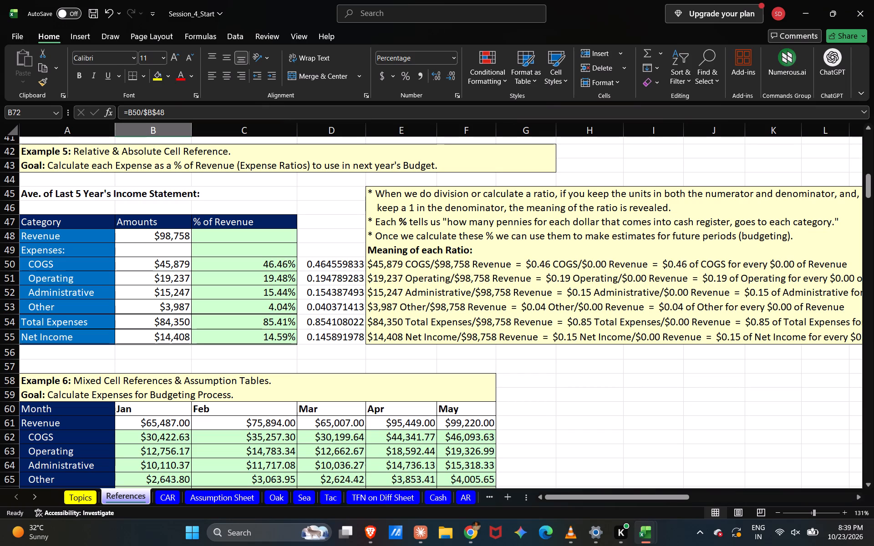
pyautogui.scroll(-1, 348, 322)
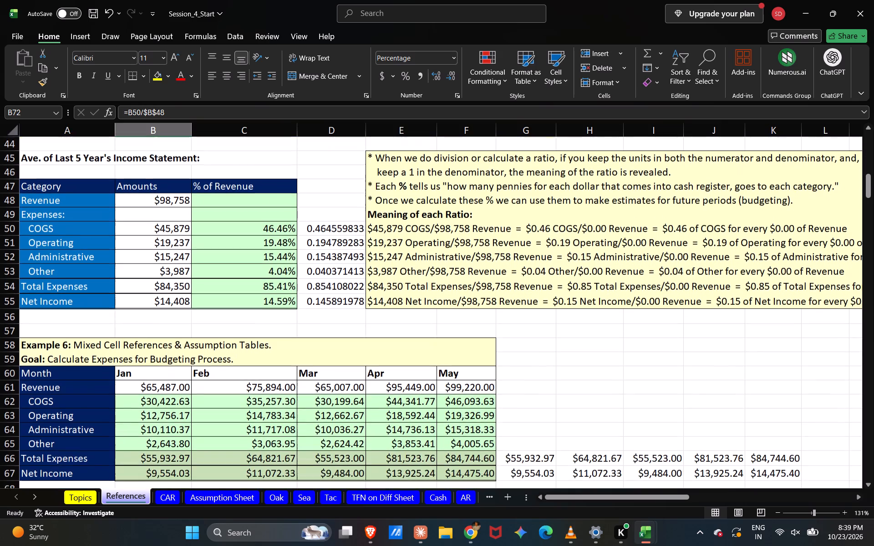
# Review Example 7's income statement layout and examine the mixed-reference FV formula in B110 of Example 8's future value table.
pyautogui.scroll(-4, 348, 322)
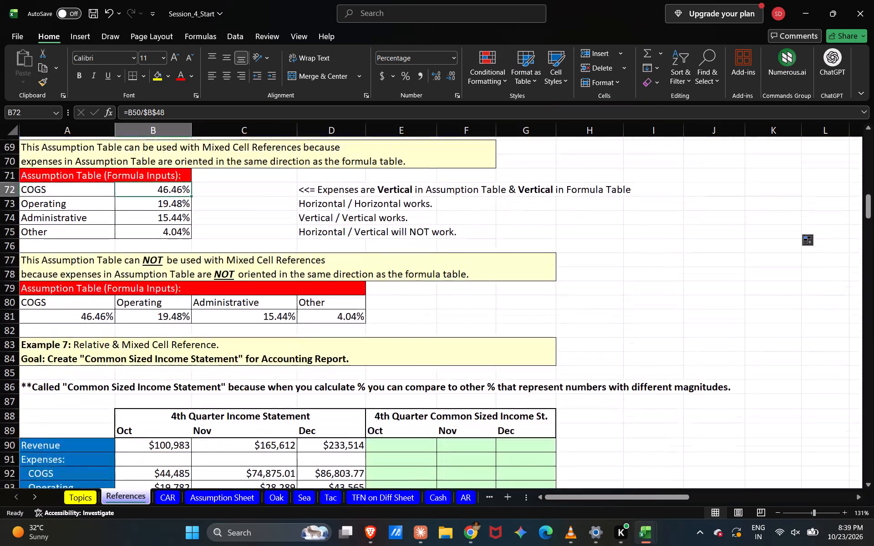
pyautogui.scroll(-1, 348, 322)
pyautogui.scroll(-1, 281, 338)
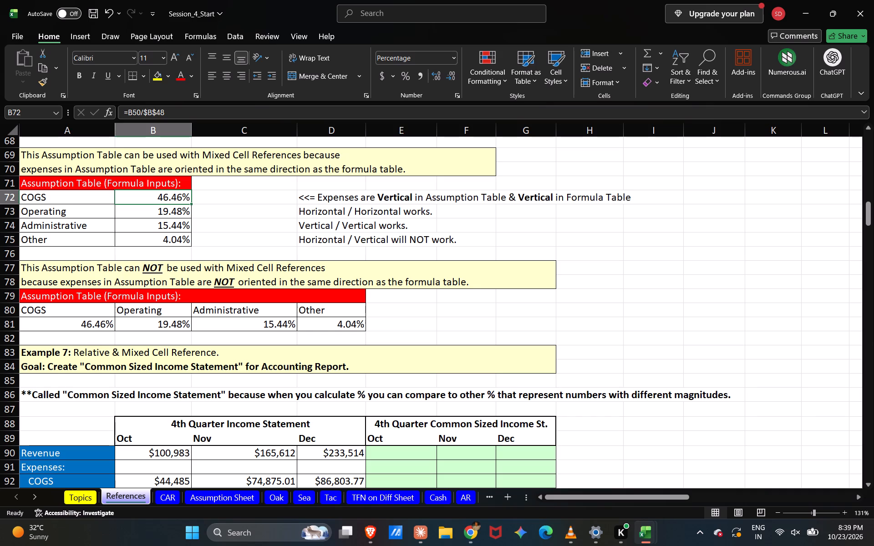
pyautogui.scroll(-1, 141, 330)
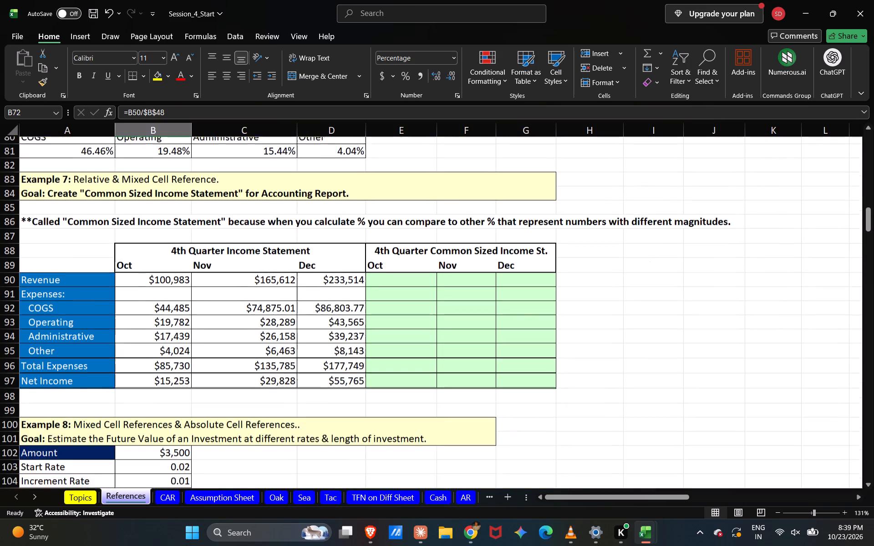
pyautogui.scroll(-1, 141, 330)
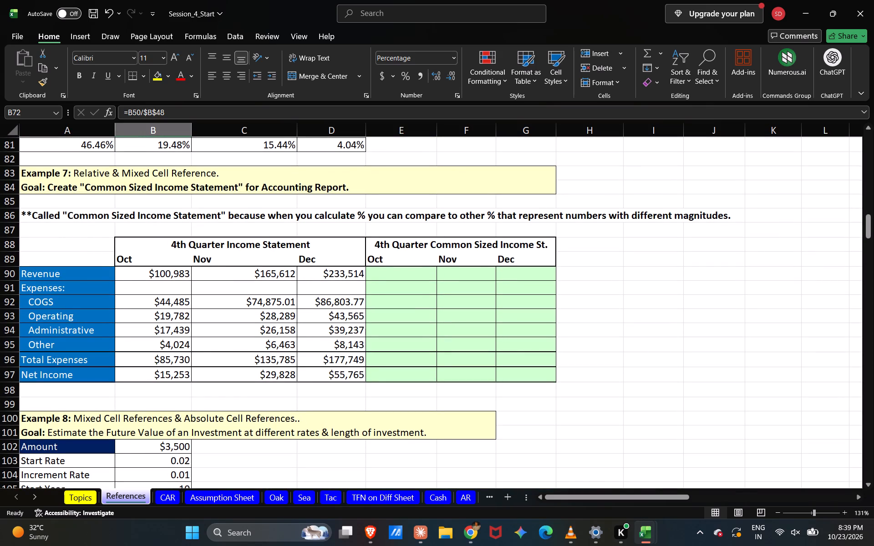
pyautogui.scroll(-2, 325, 318)
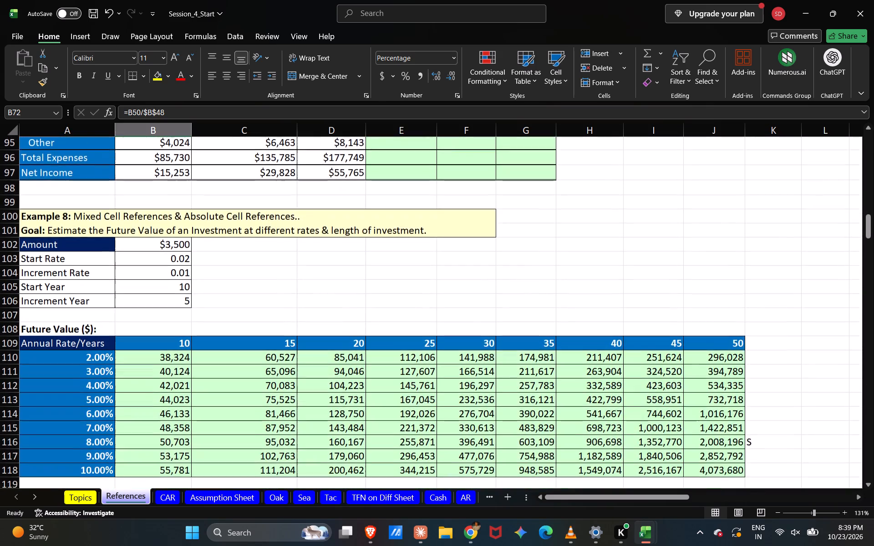
pyautogui.scroll(-2, 325, 318)
pyautogui.scroll(1, 208, 290)
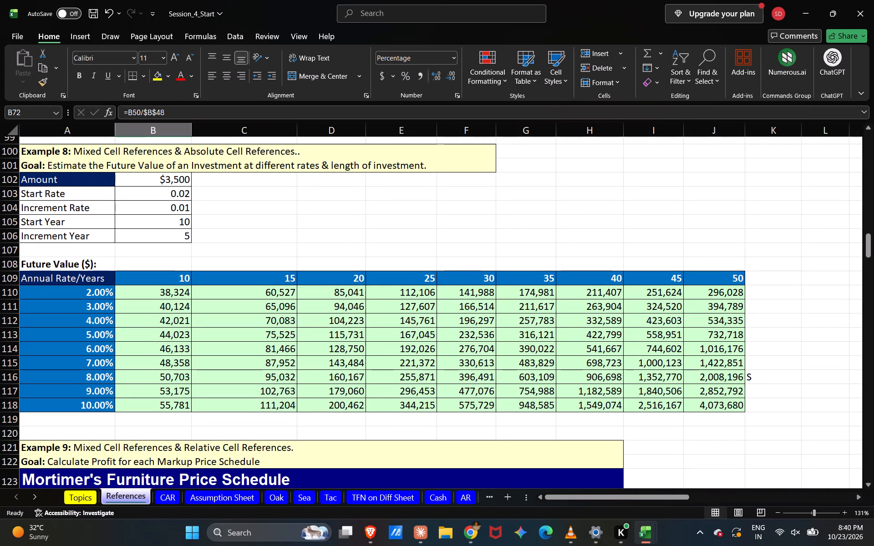
pyautogui.doubleClick(161, 296)
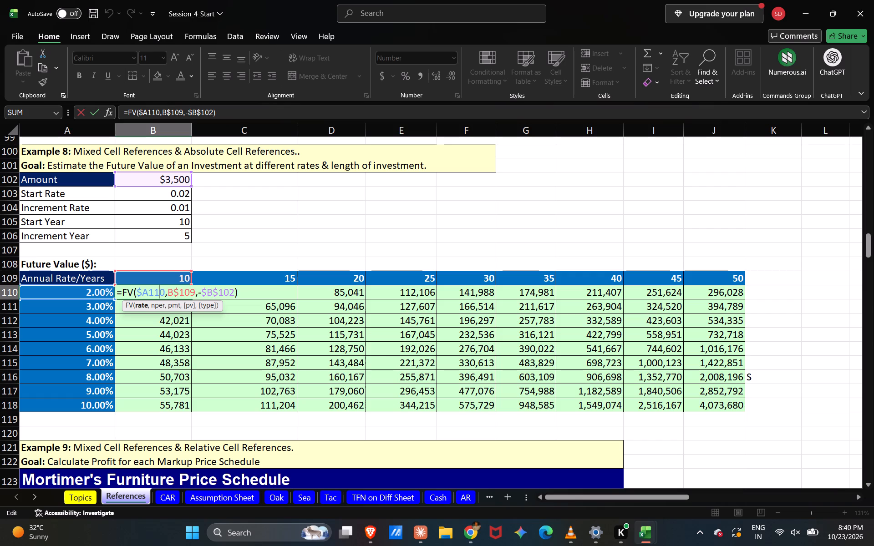
pyautogui.click(214, 268)
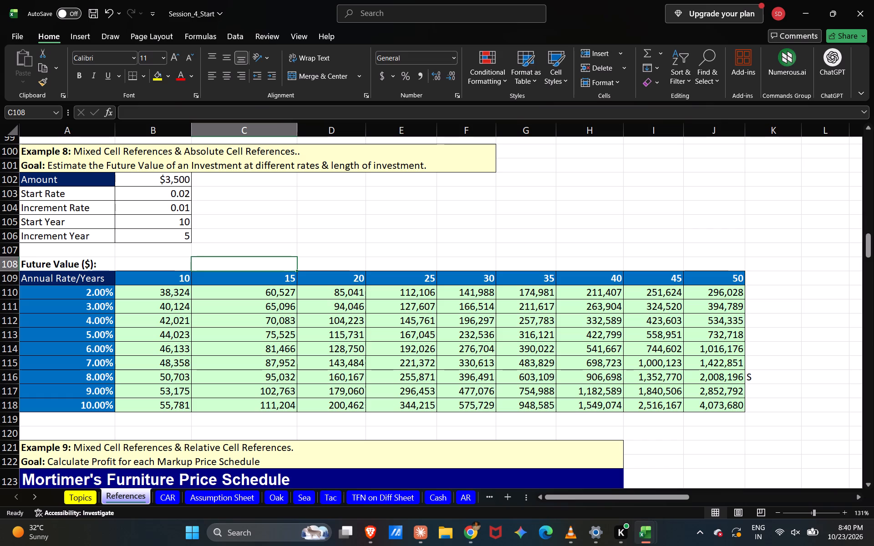
# Study Example 9's furniture price schedule and check the SUM formulas across its Totals row 132, undoing any accidental cell move.
pyautogui.scroll(-1, 214, 268)
pyautogui.scroll(-2, 248, 334)
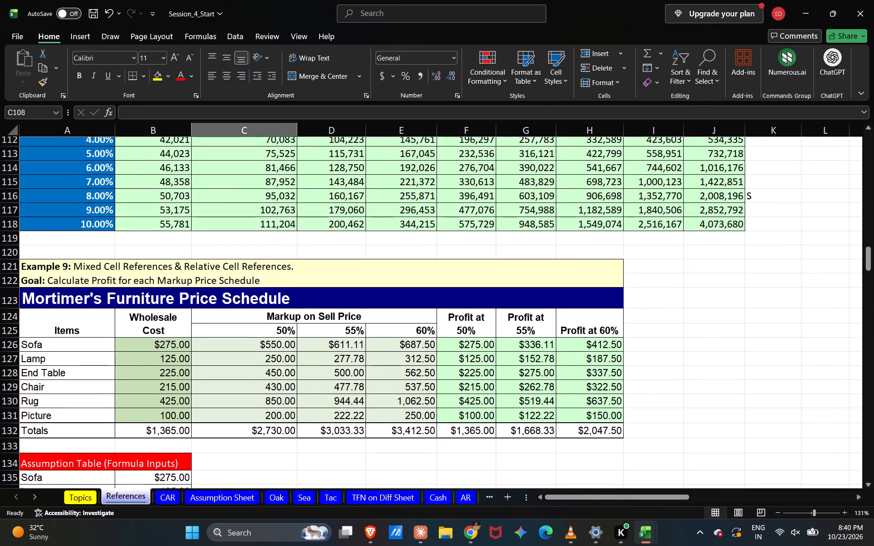
pyautogui.scroll(-2, 248, 334)
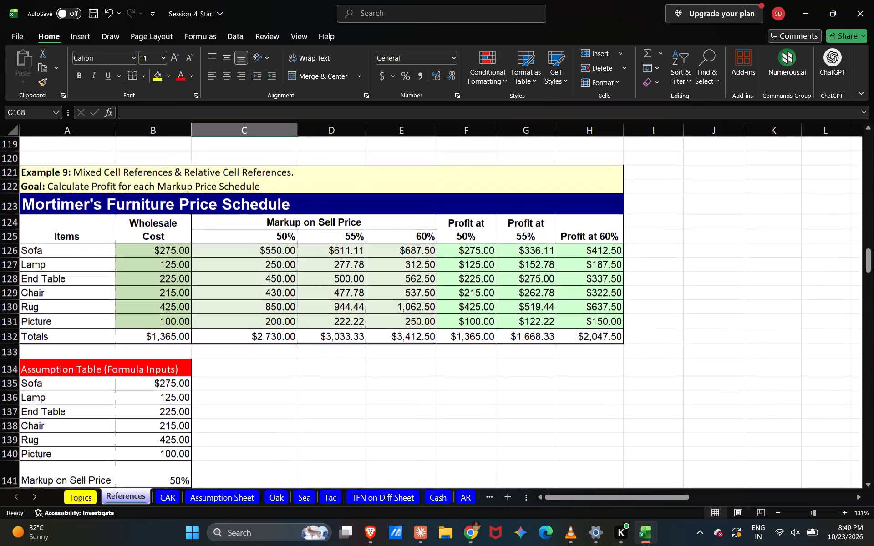
pyautogui.scroll(-2, 248, 334)
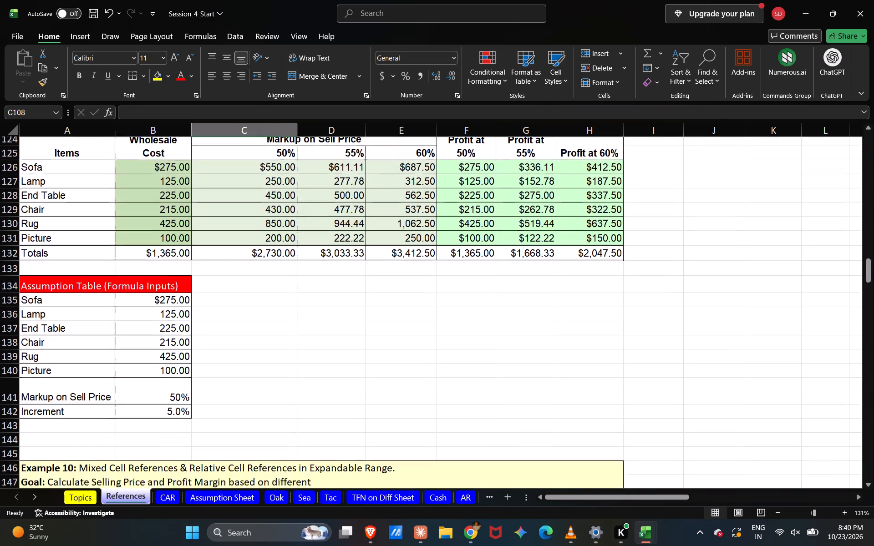
pyautogui.scroll(-1, 248, 334)
pyautogui.scroll(3, 248, 334)
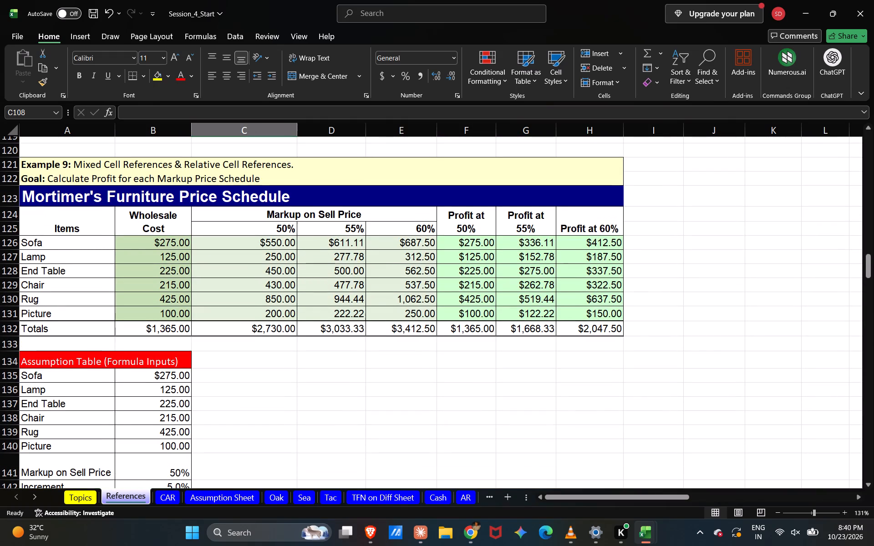
pyautogui.click(171, 328)
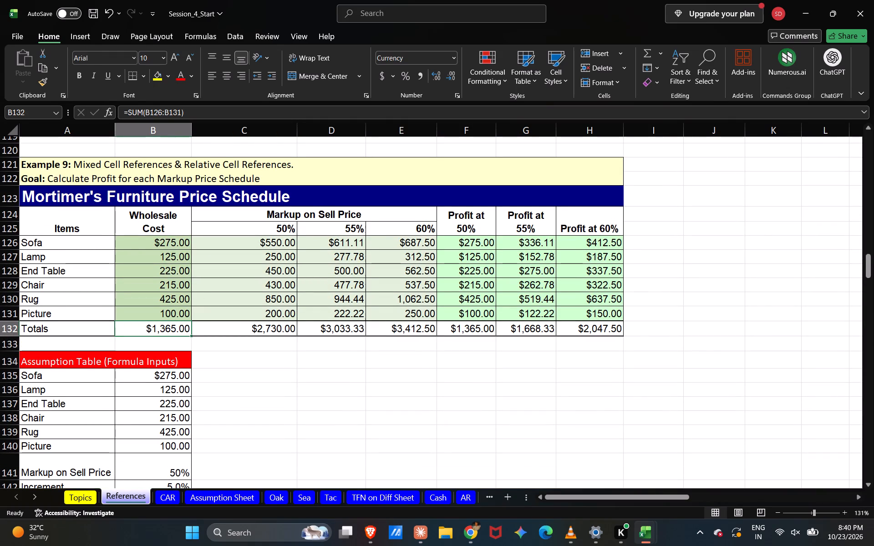
pyautogui.click(161, 336)
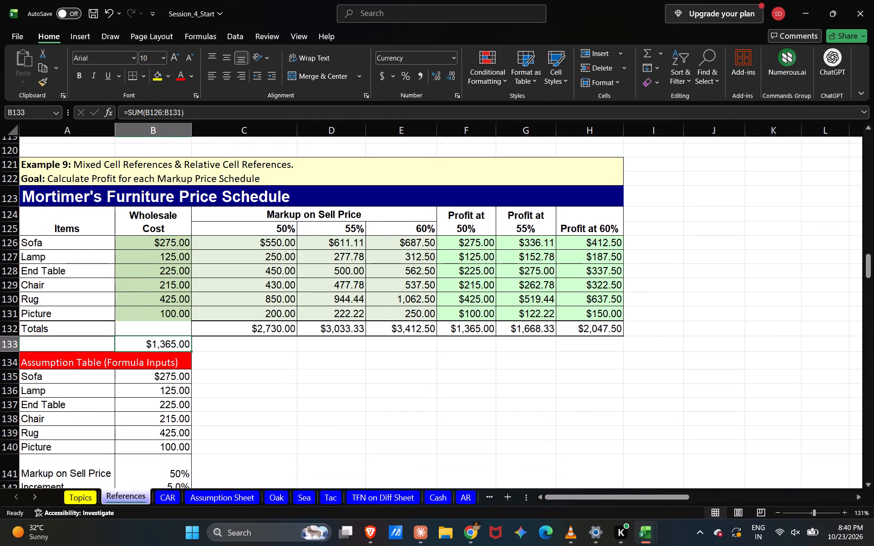
pyautogui.hotkey('ctrl', 'z')
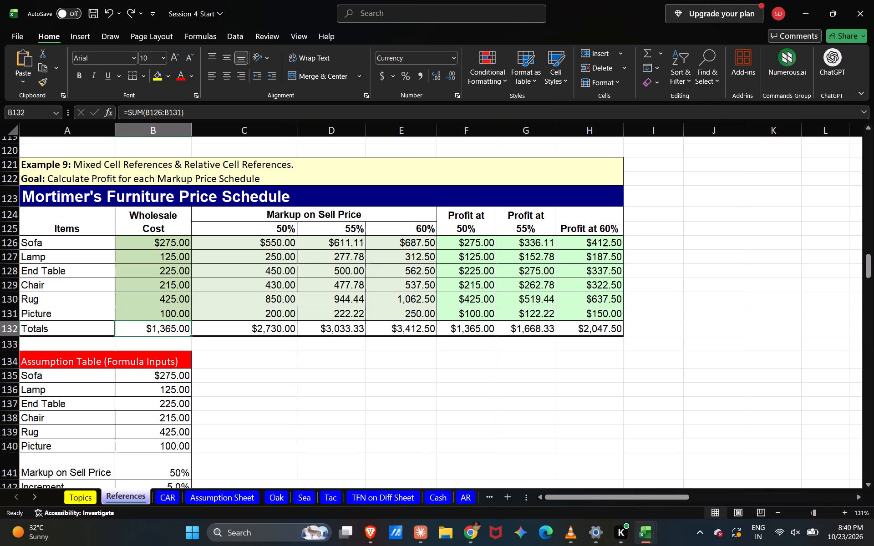
pyautogui.click(250, 330)
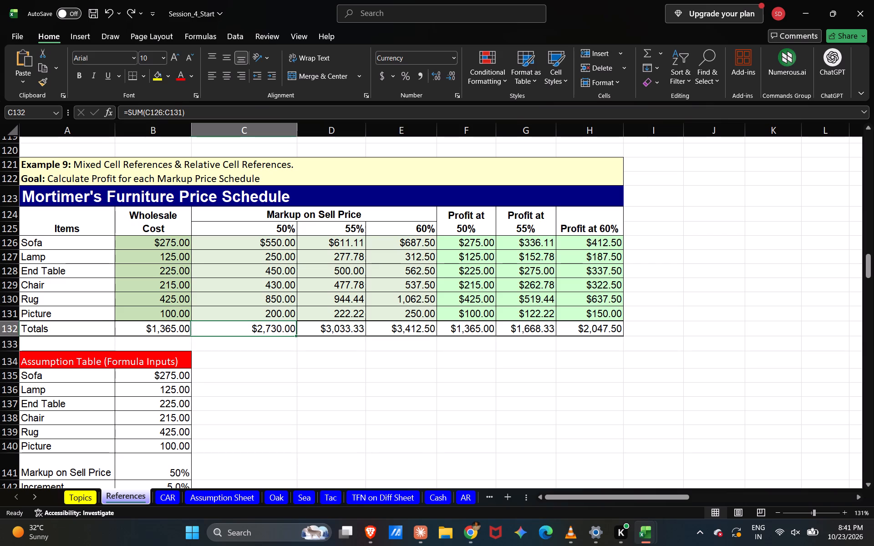
pyautogui.click(350, 333)
pyautogui.click(417, 328)
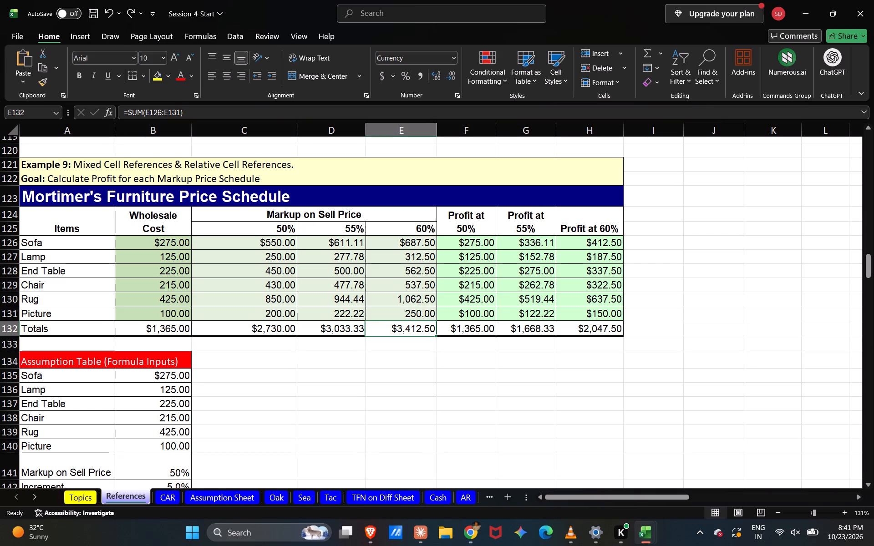
pyautogui.click(520, 332)
pyautogui.click(568, 328)
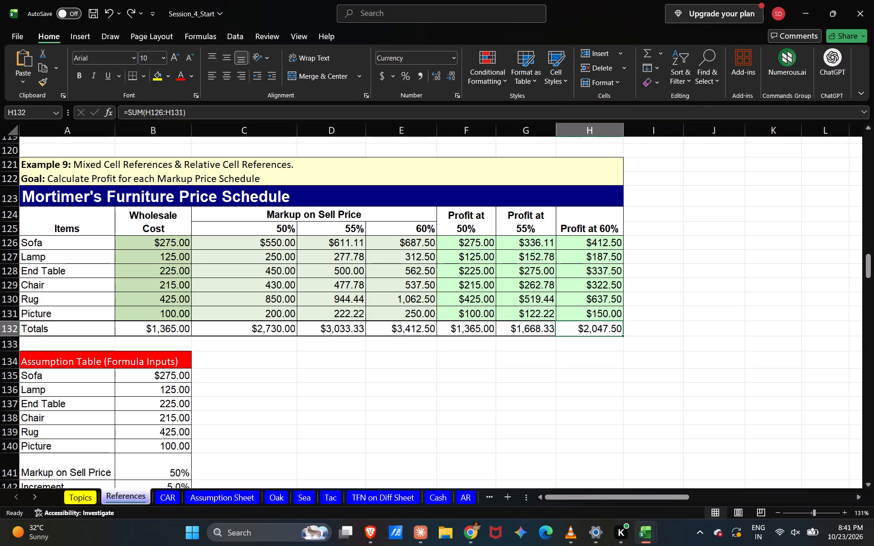
# Skim the examples from Example 10 down to Example 15 on 3-D references, and return to the start of the sheet.
pyautogui.scroll(-4, 424, 387)
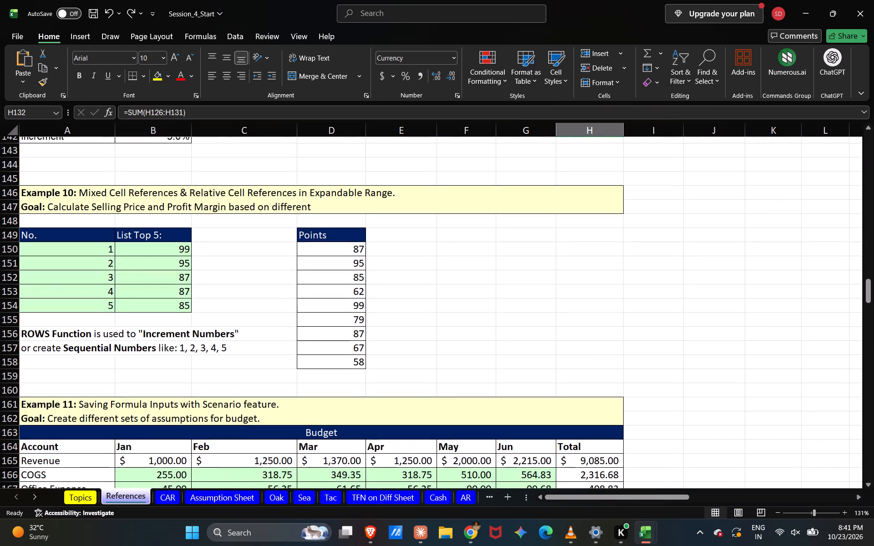
pyautogui.scroll(-10, 424, 387)
pyautogui.scroll(1, 424, 387)
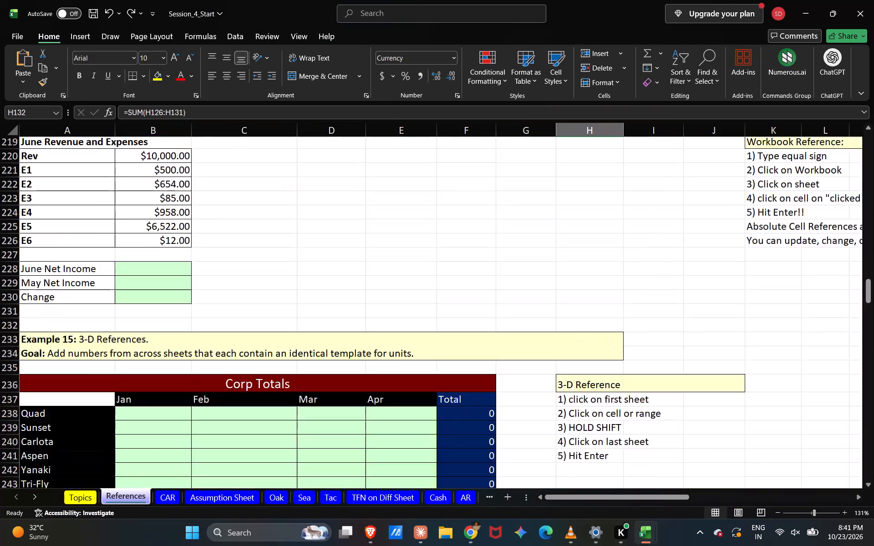
pyautogui.scroll(15, 424, 387)
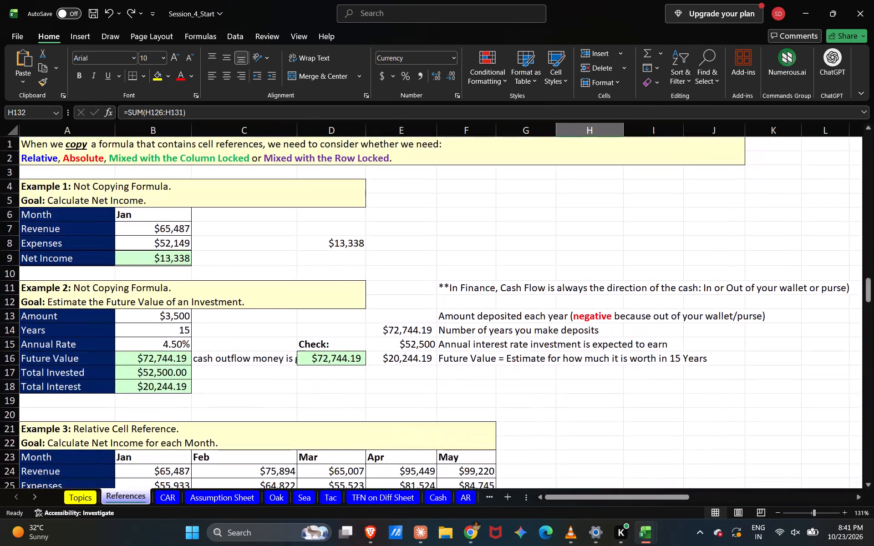
# Save the Session_4_Start workbook and close it.
pyautogui.hotkey('ctrl', 's')
pyautogui.hotkey('ctrl', 's')
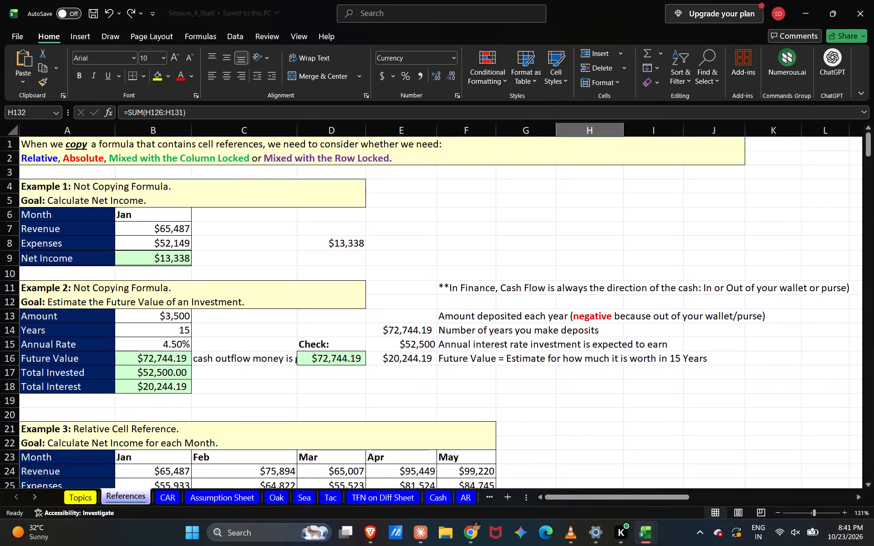
pyautogui.hotkey('ctrl', 's')
pyautogui.hotkey('ctrl', 's')
pyautogui.scroll(-4, 424, 387)
pyautogui.scroll(2, 424, 387)
pyautogui.click(863, 12)
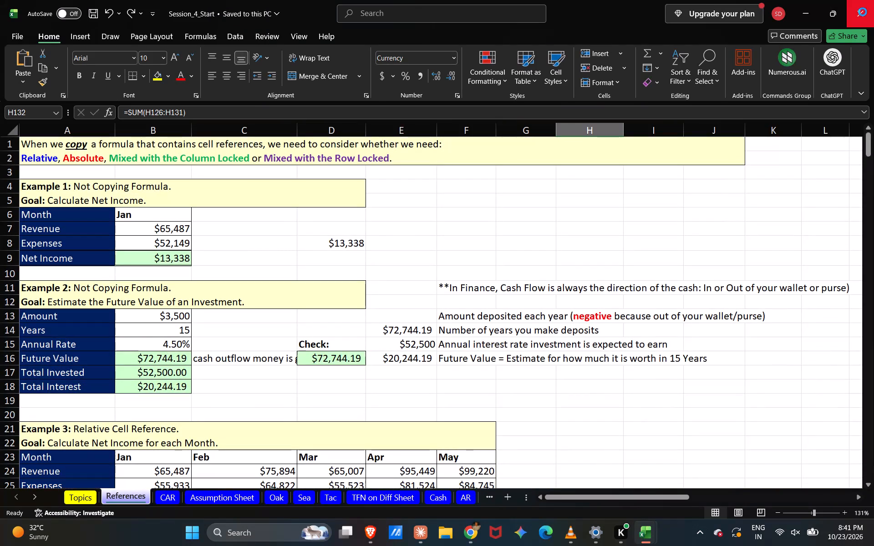